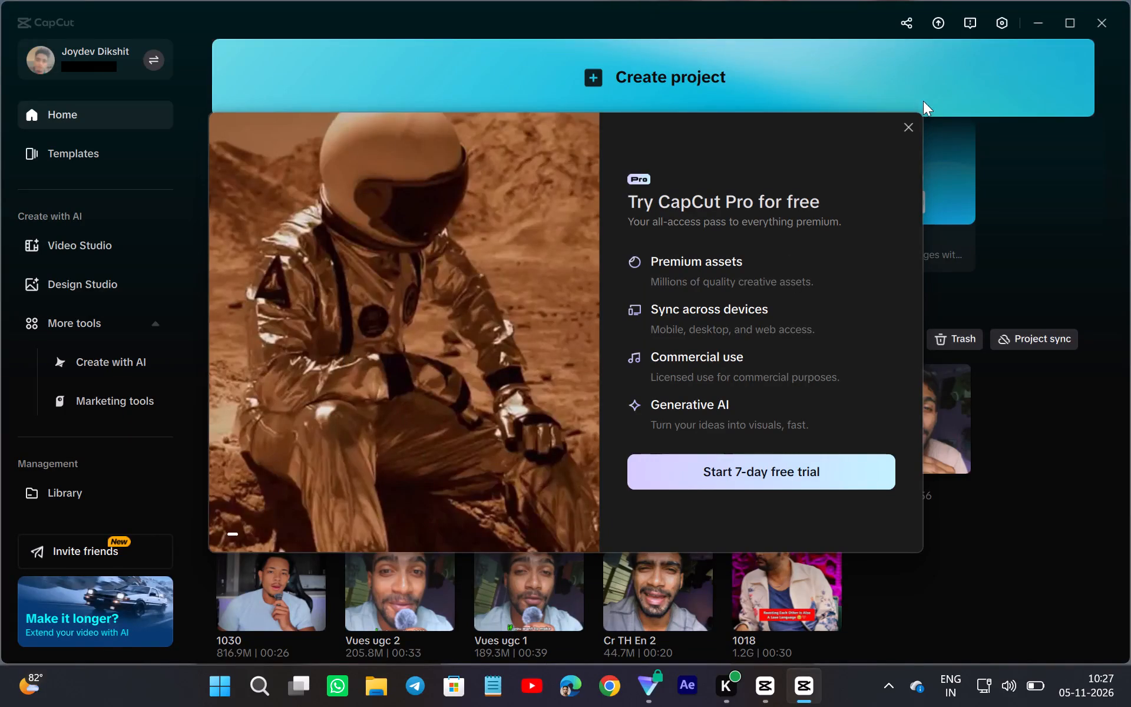
Dismiss the Pro free-trial promotion covering the home screen.
left_click(924, 129)
left_click(904, 129)
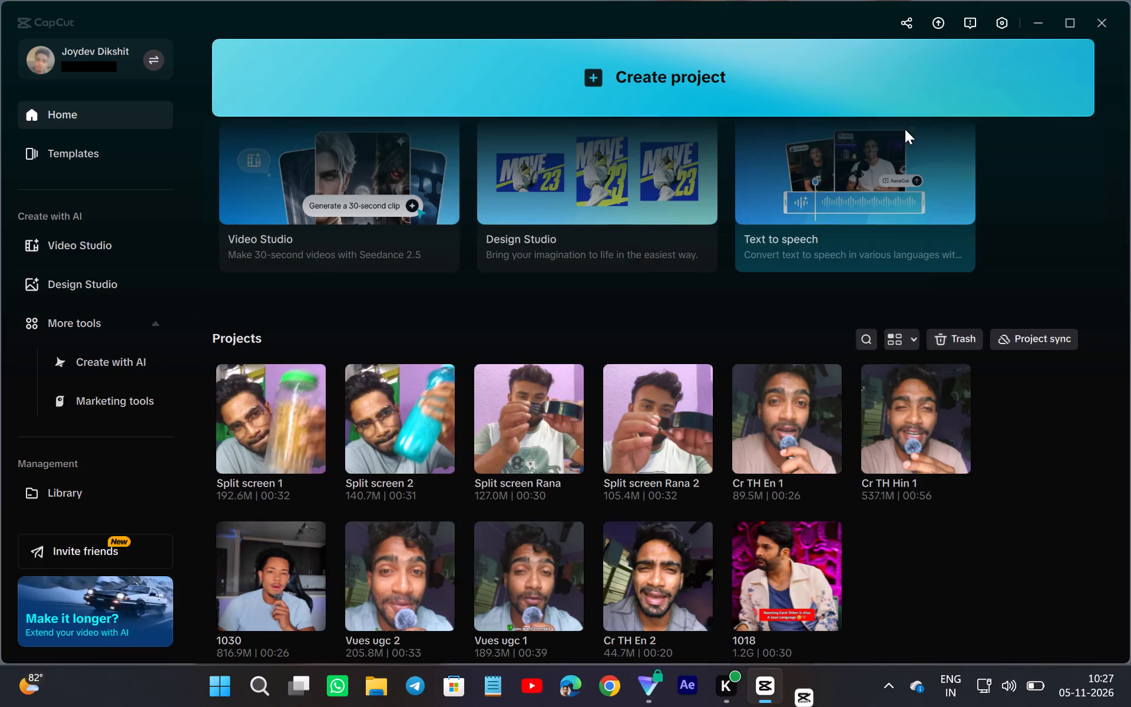
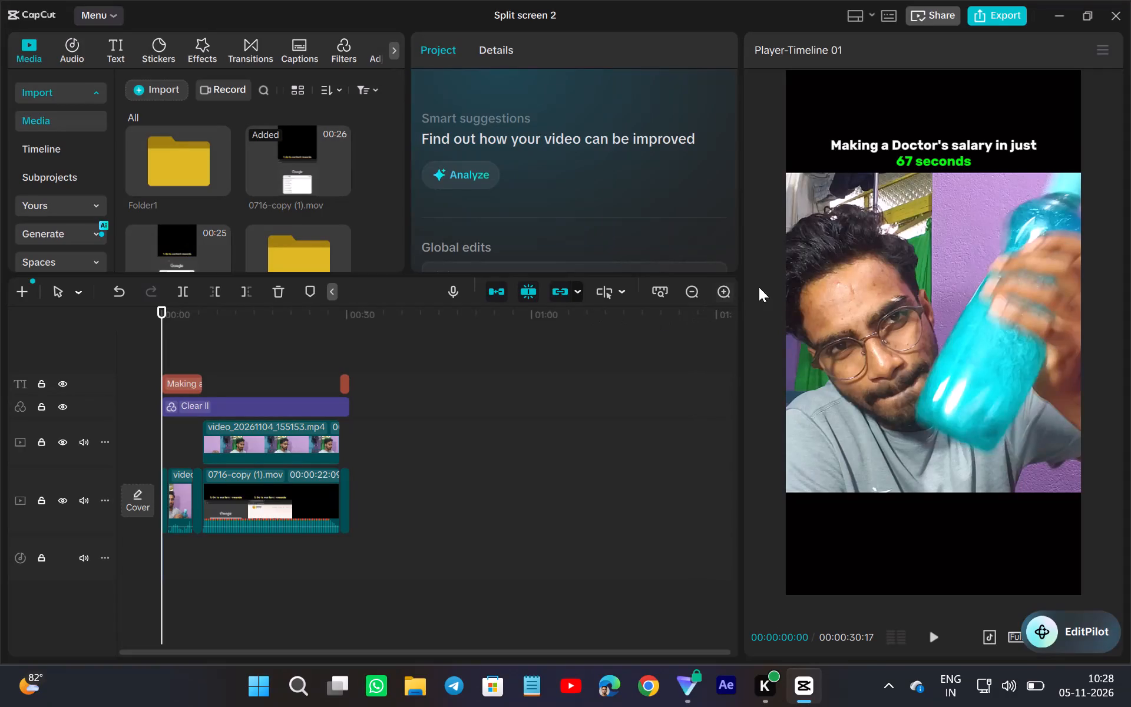
Combine the three opening video clips before 0716-copy (1).mov on the main track into one compound clip.
double_click(721, 290)
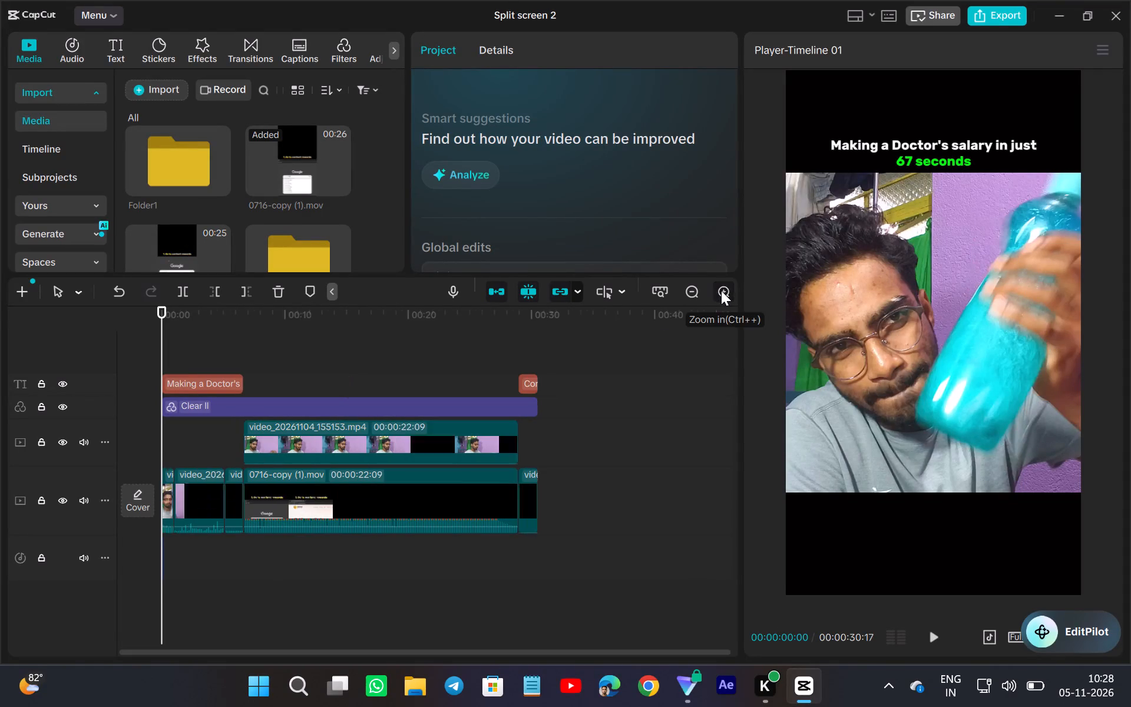
left_click_drag(300, 546, 196, 481)
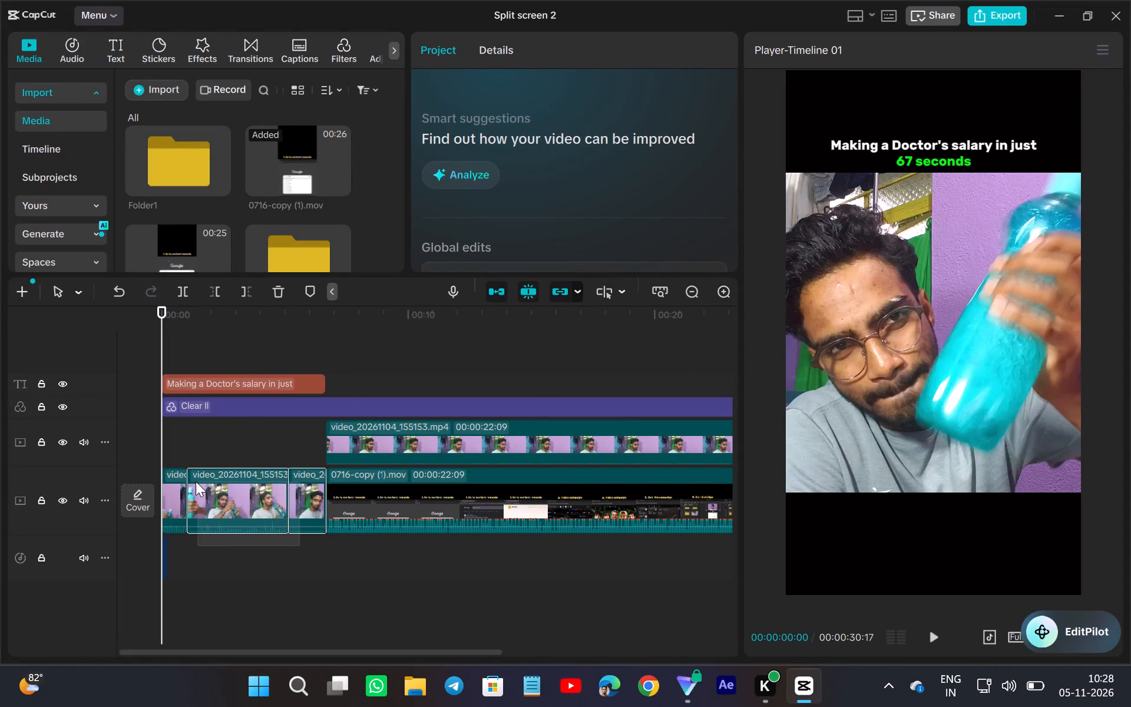
left_click_drag(196, 481, 178, 494)
right_click(244, 495)
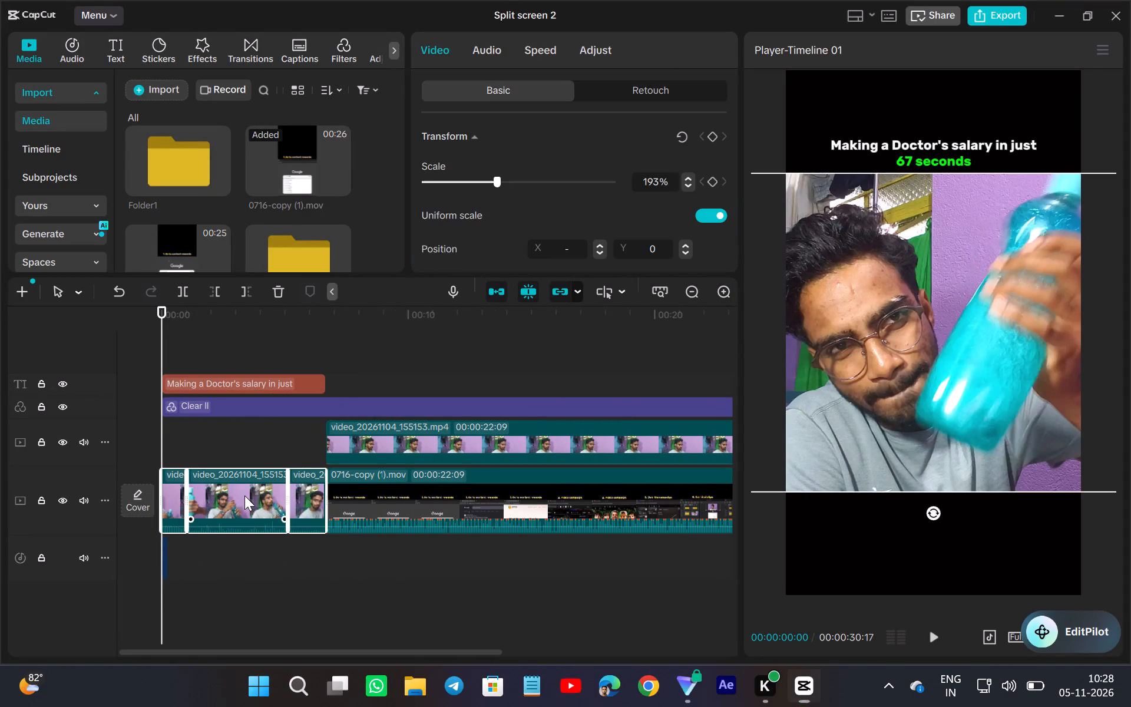
left_click(356, 398)
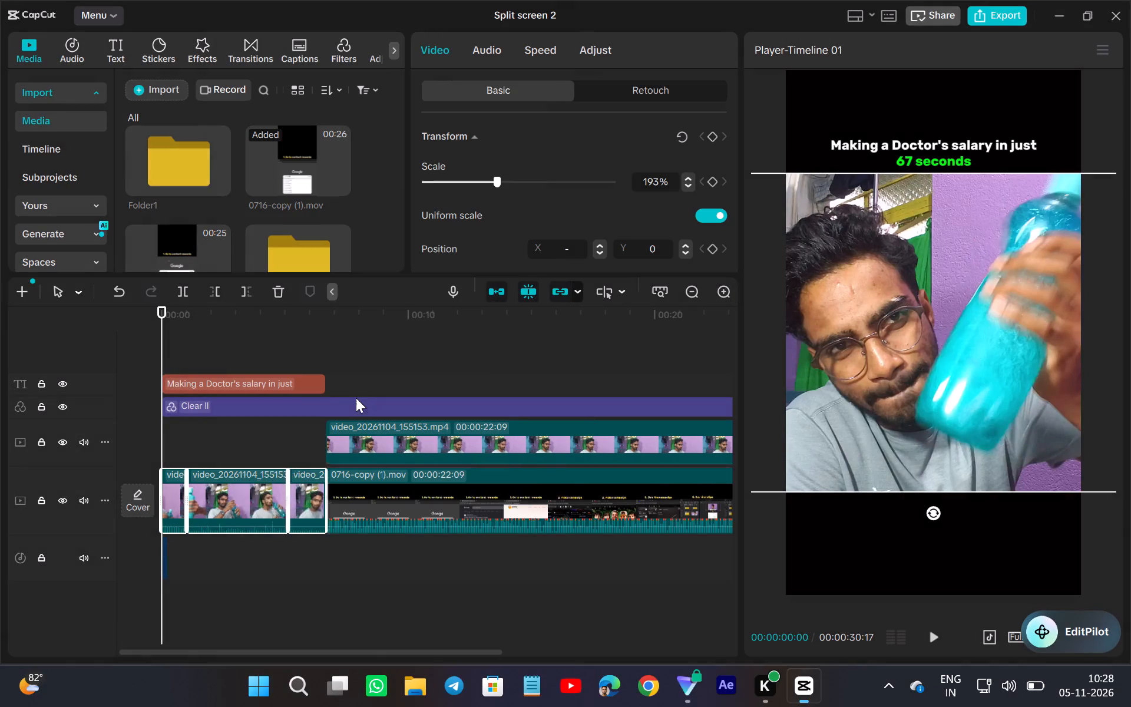
Delete video_20261104_154242.mp4 from Folder1 in the project media.
double_click(179, 148)
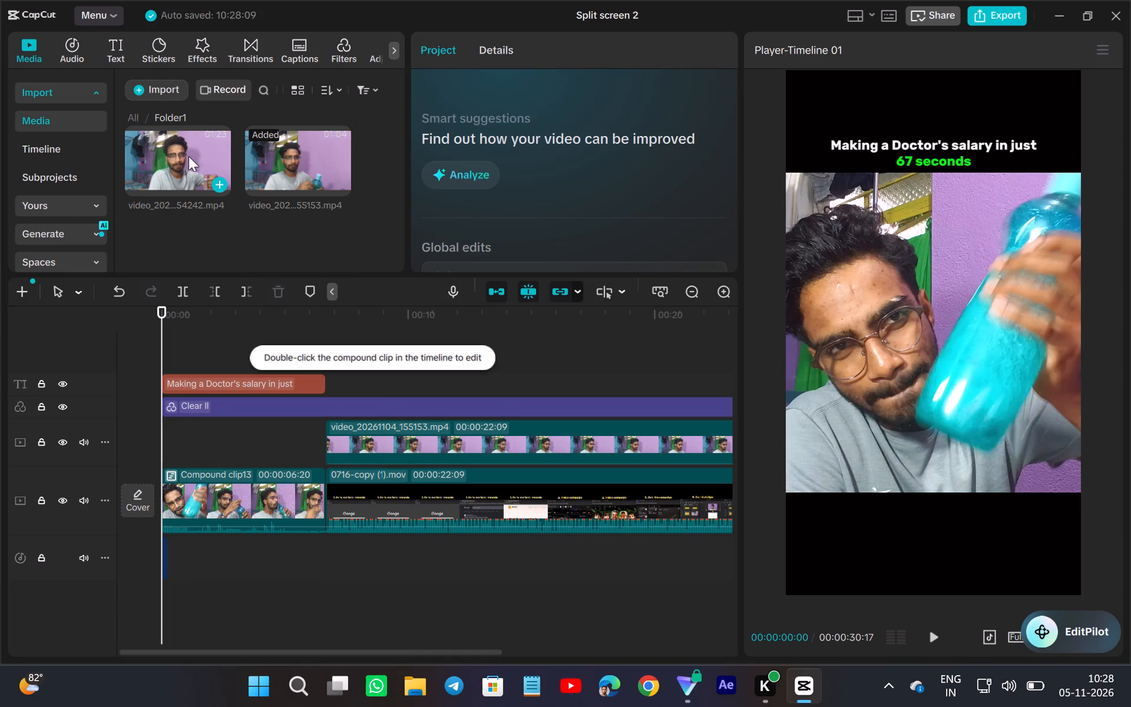
right_click(188, 158)
left_click(240, 210)
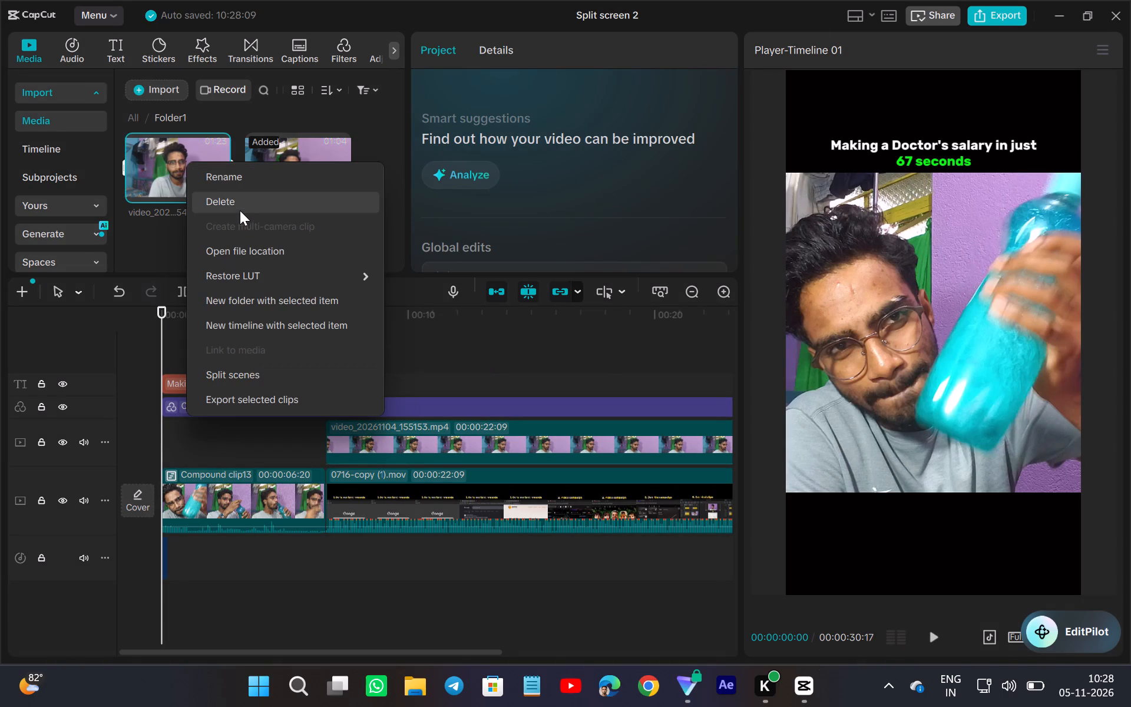
Import video_20261104_160128.mp4 from the Mobile Devices folder in Downloads into Folder1.
left_click(161, 87)
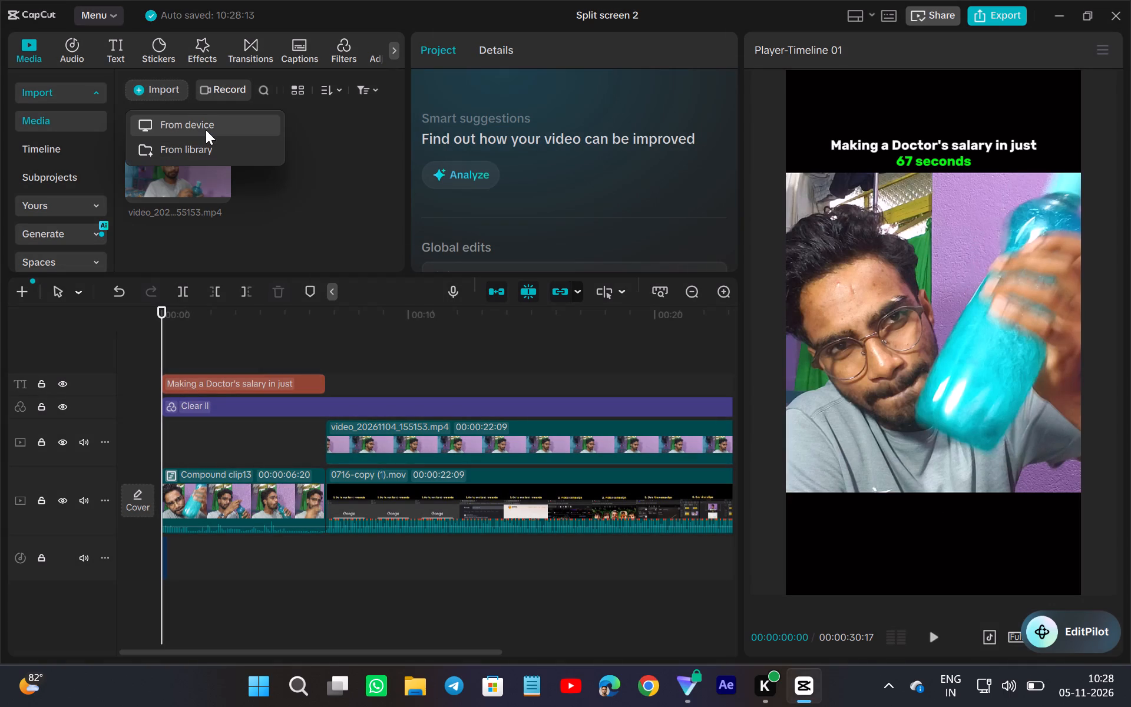
left_click(206, 130)
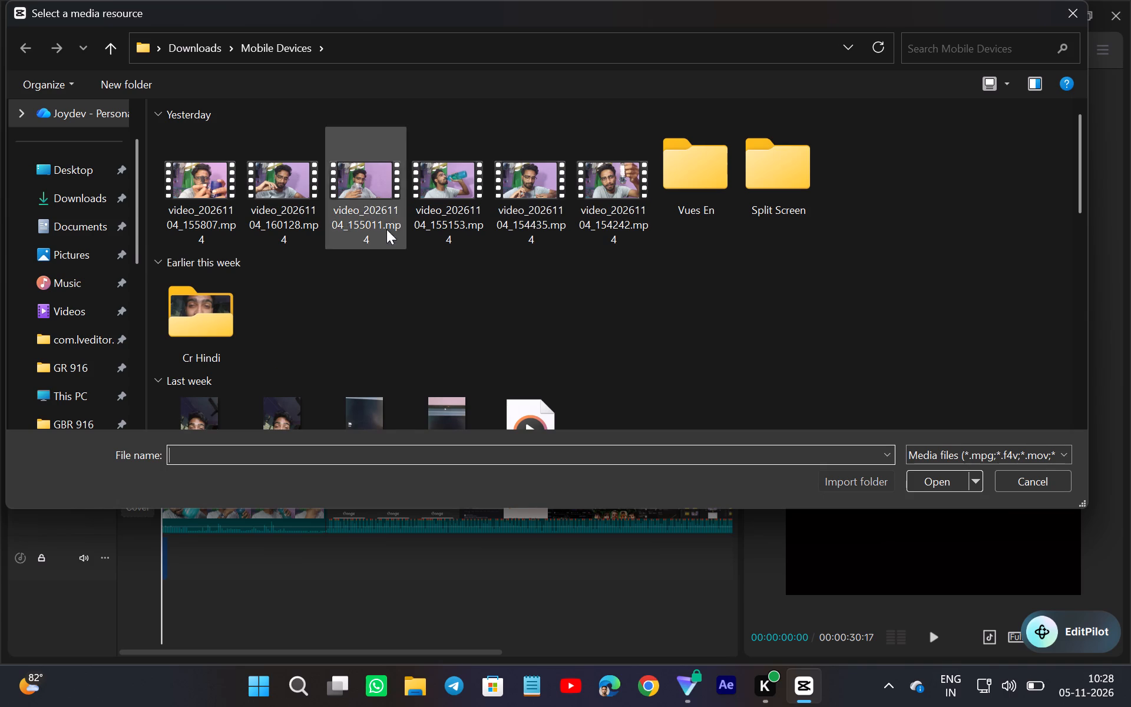
left_click(293, 191)
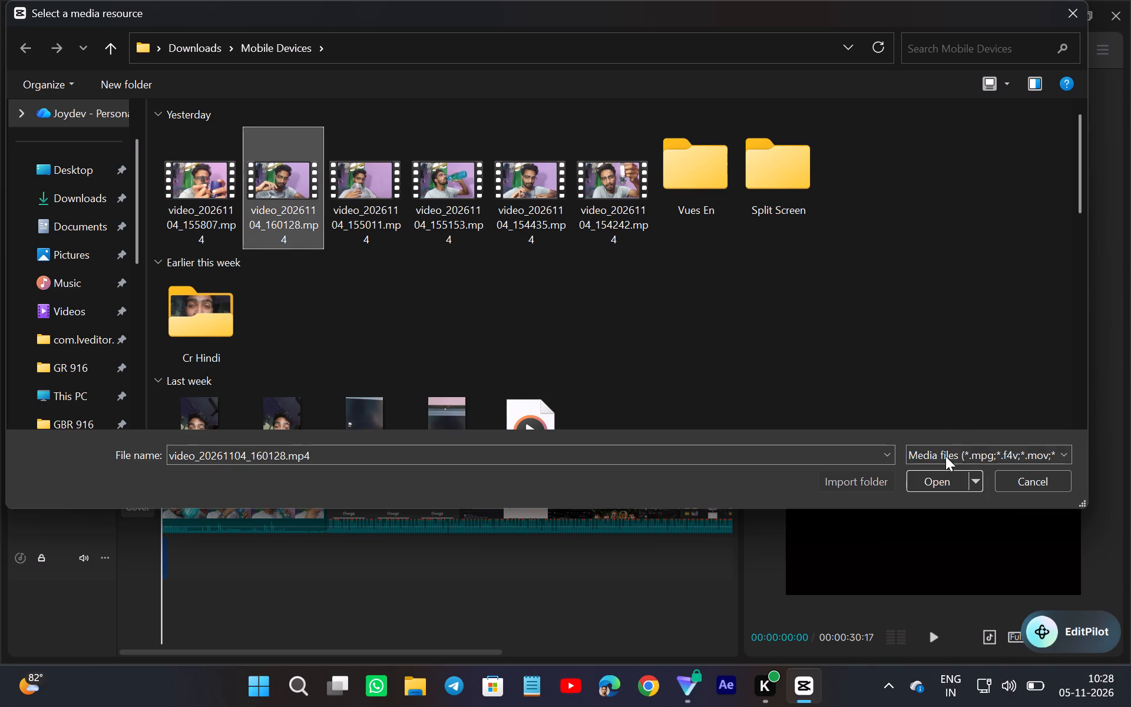
left_click(930, 482)
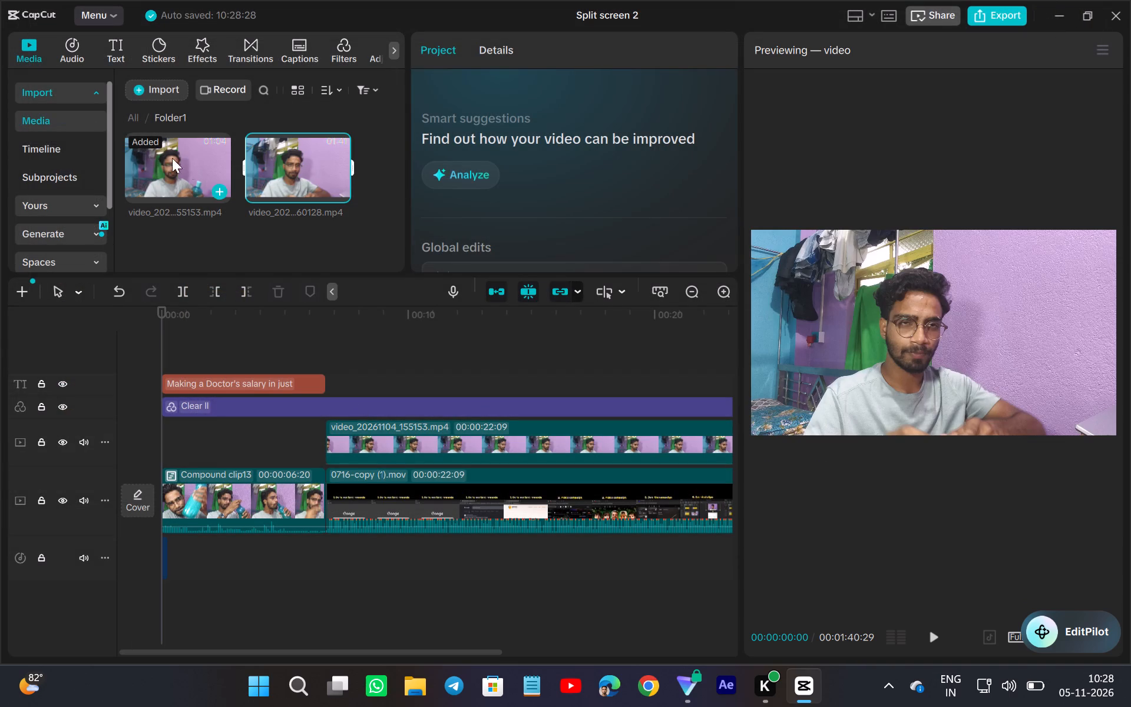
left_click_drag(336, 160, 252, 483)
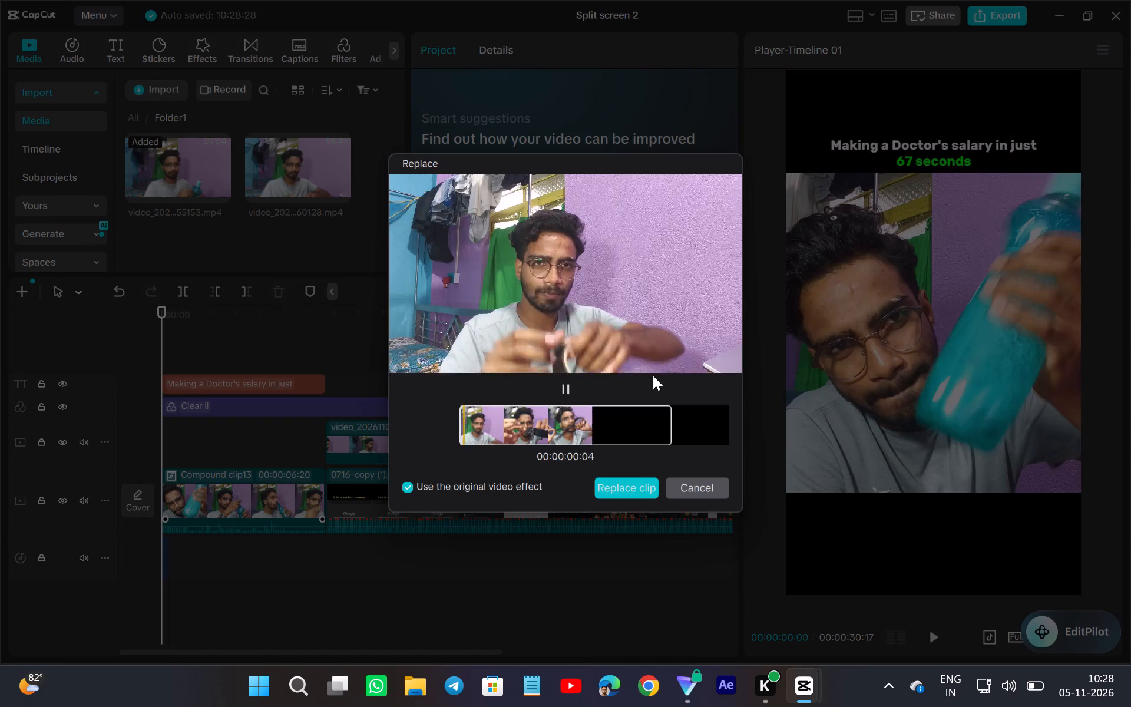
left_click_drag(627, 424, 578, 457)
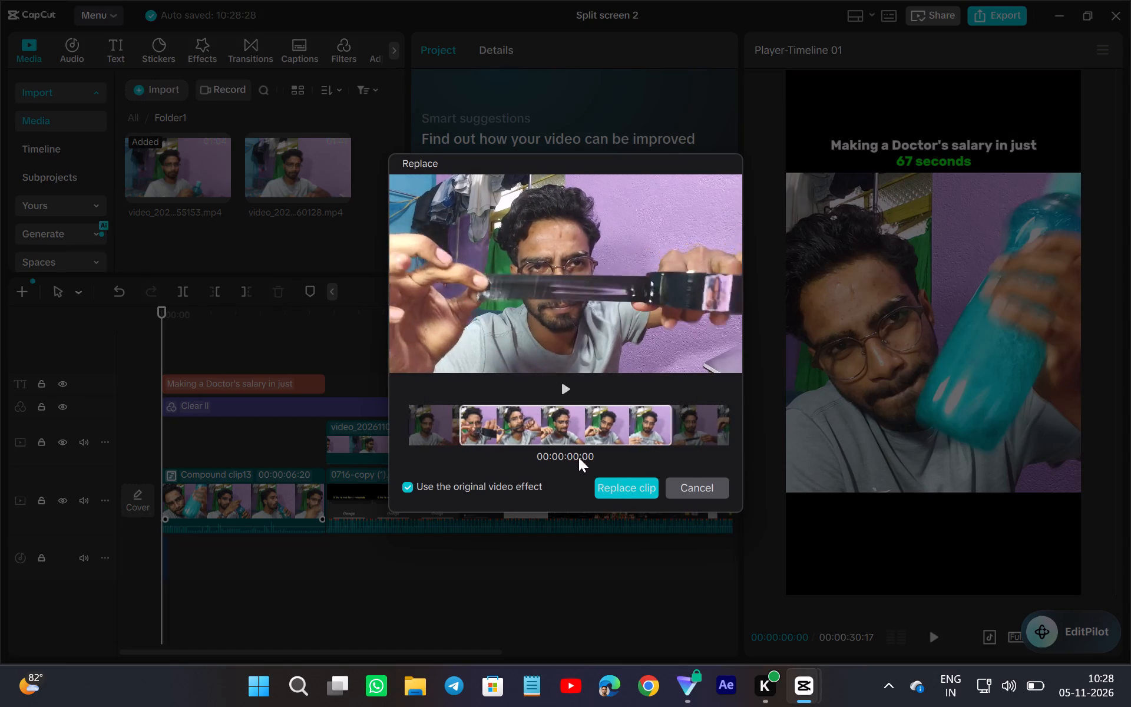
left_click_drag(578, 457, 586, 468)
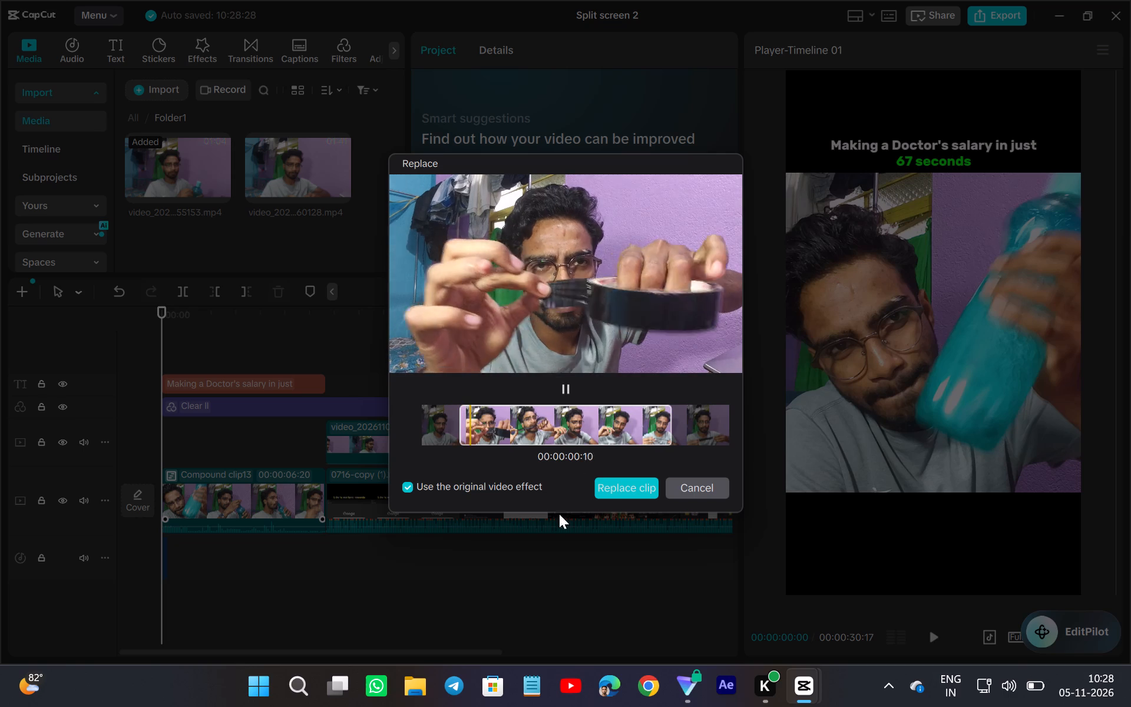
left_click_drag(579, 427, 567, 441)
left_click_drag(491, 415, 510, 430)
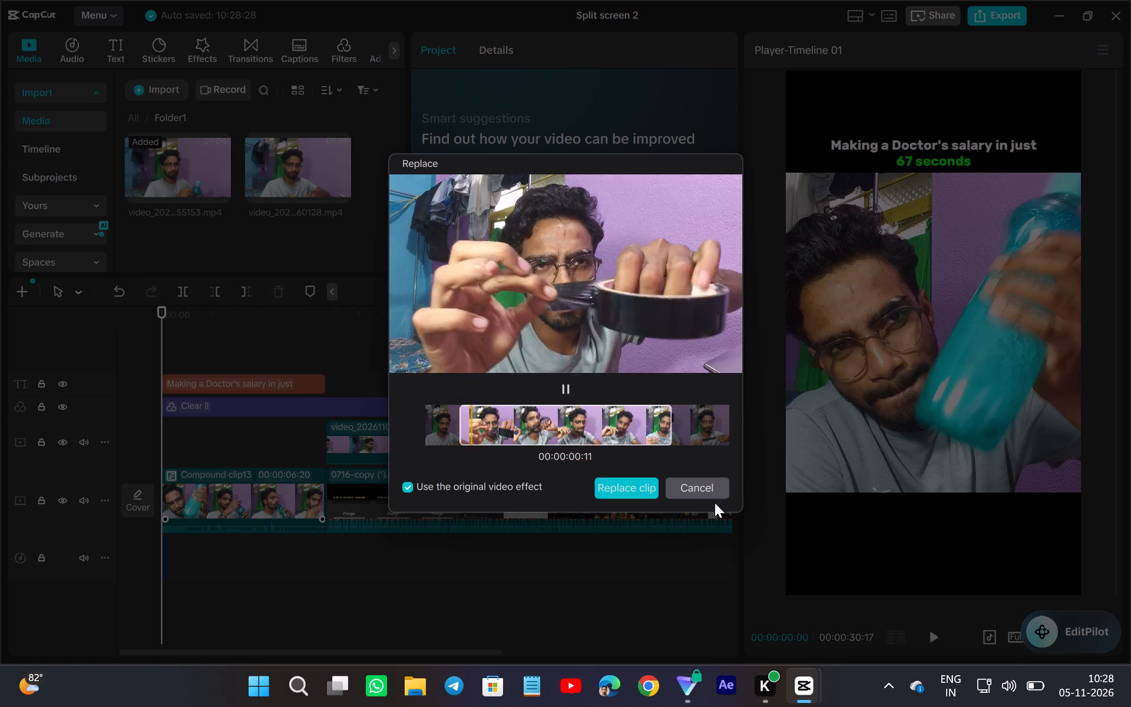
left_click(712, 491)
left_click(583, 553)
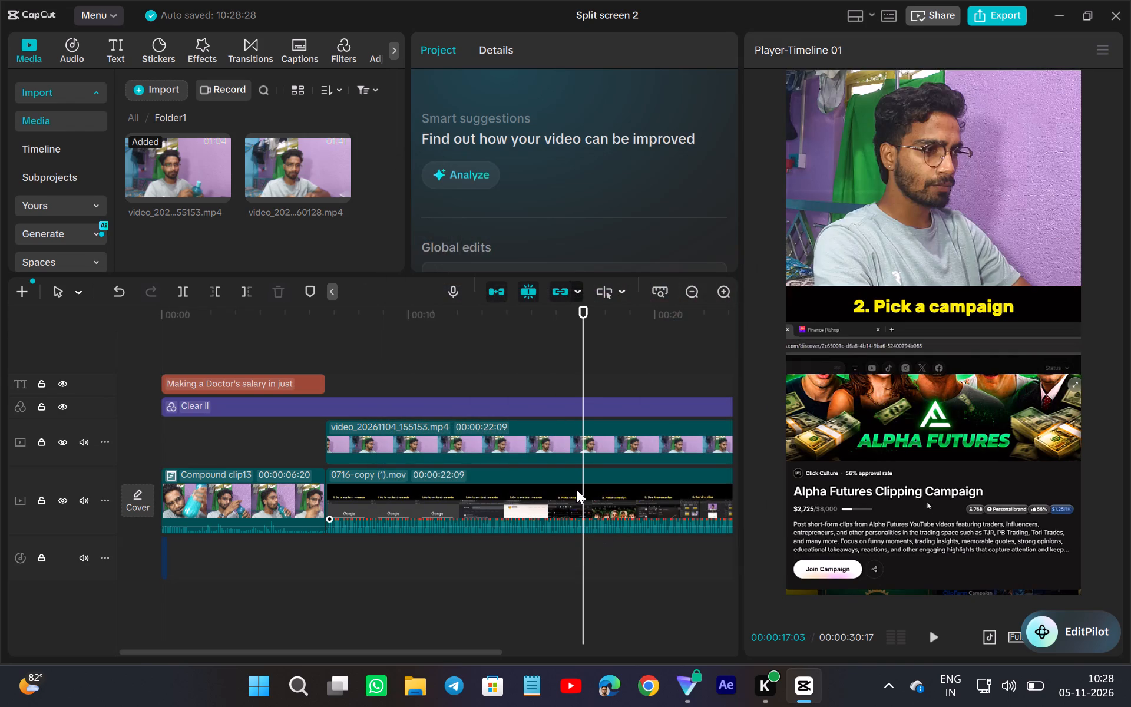
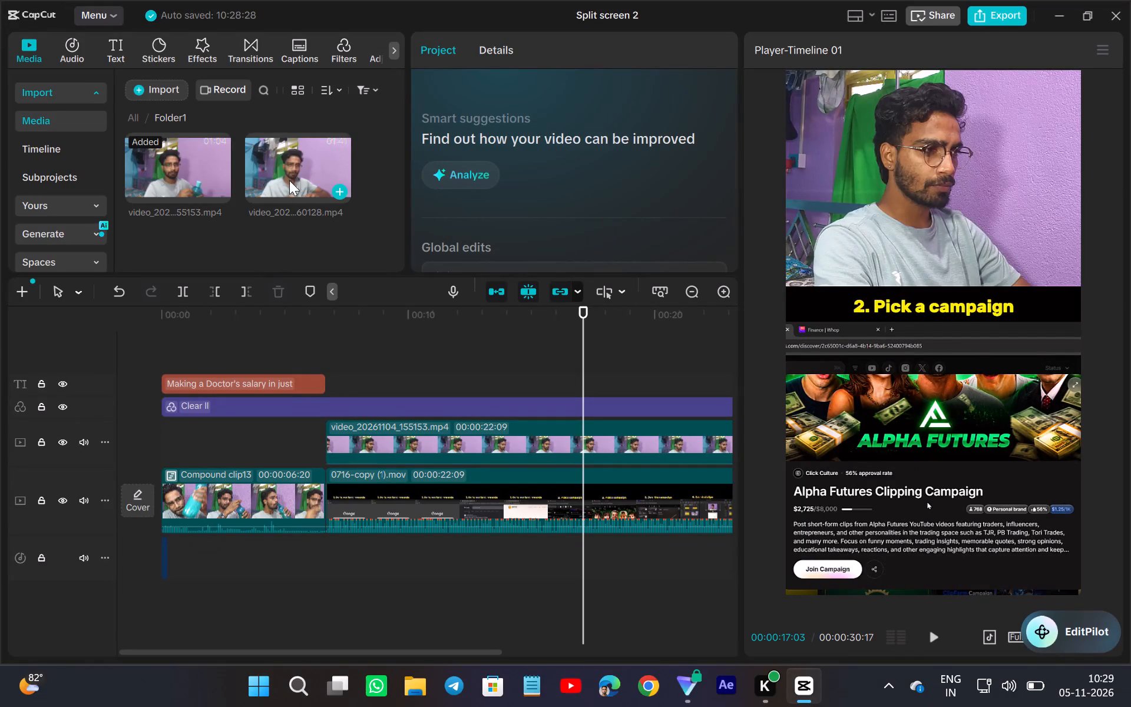
Replace the opening compound clip on the main track with a slightly later-starting section of video_20261104_160128.mp4, keeping the original video effect.
left_click_drag(287, 169, 236, 490)
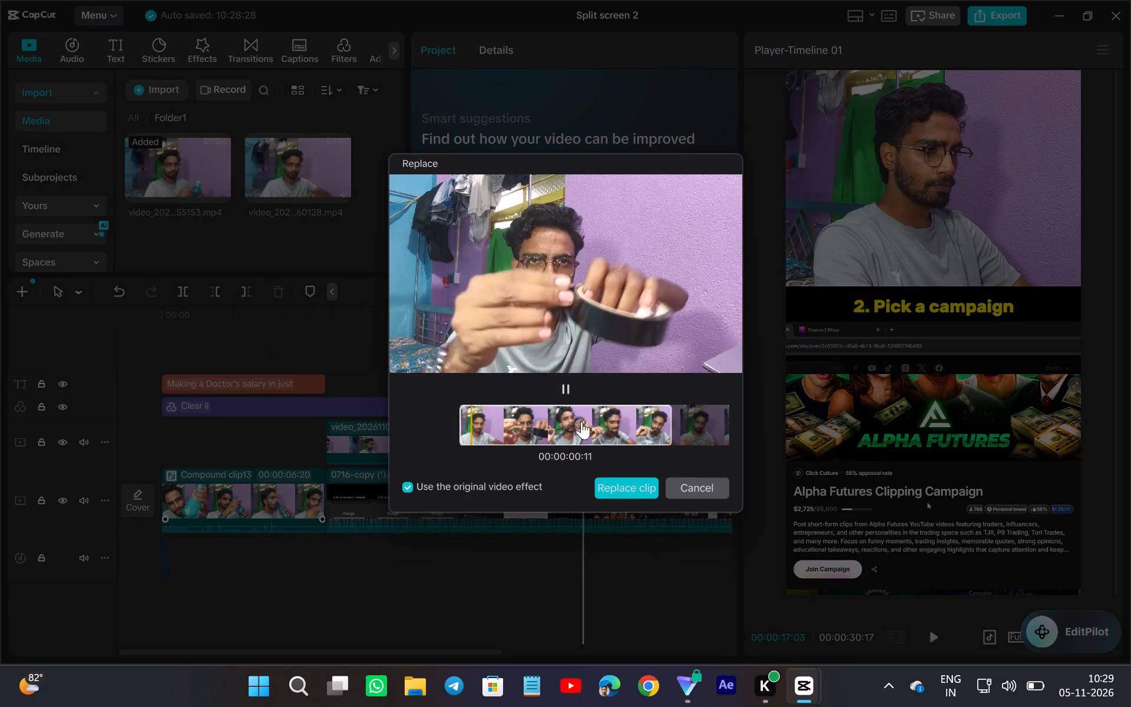
left_click_drag(573, 426, 531, 455)
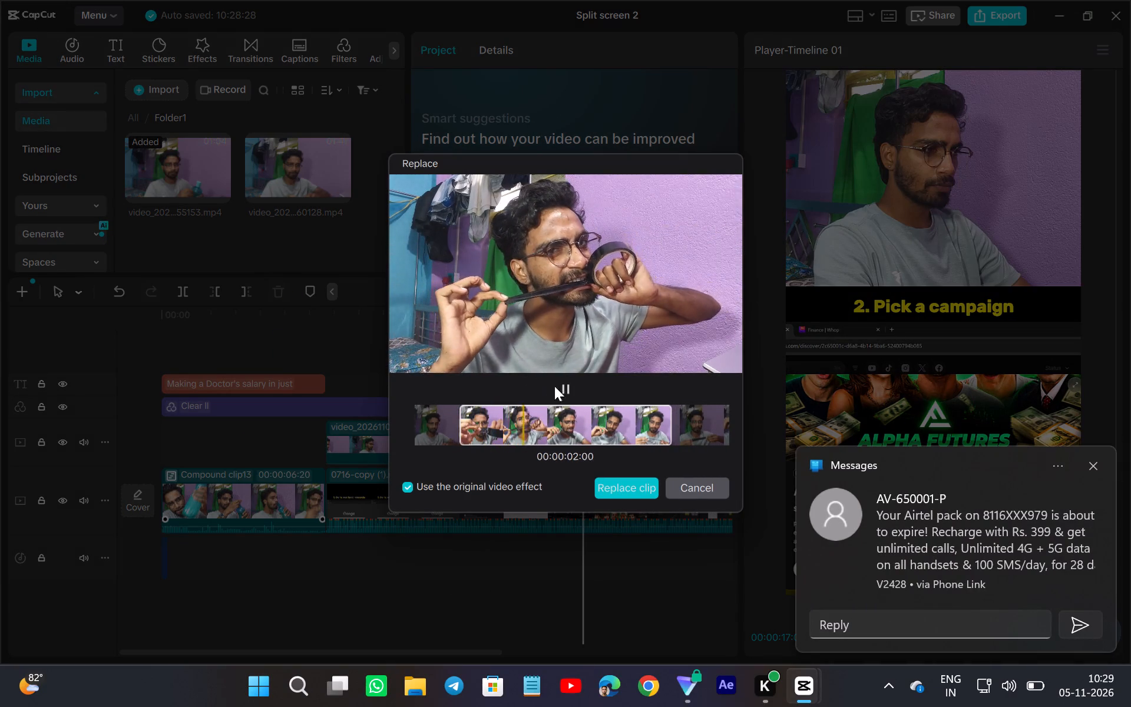
left_click(624, 481)
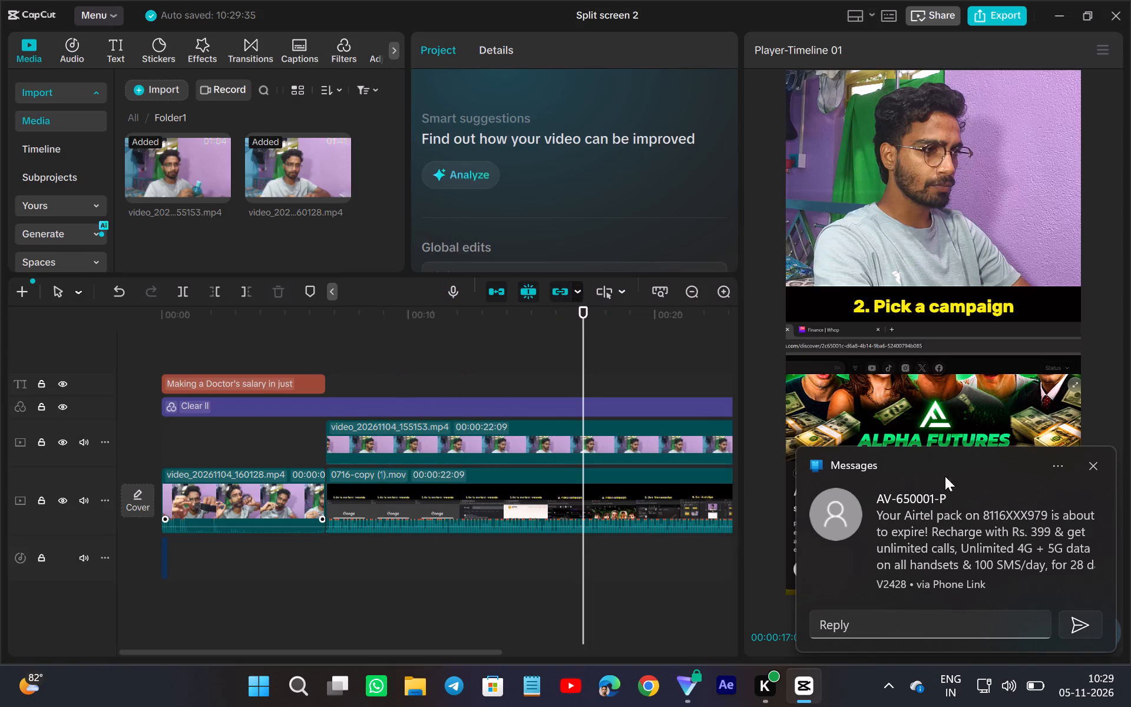
left_click(1089, 461)
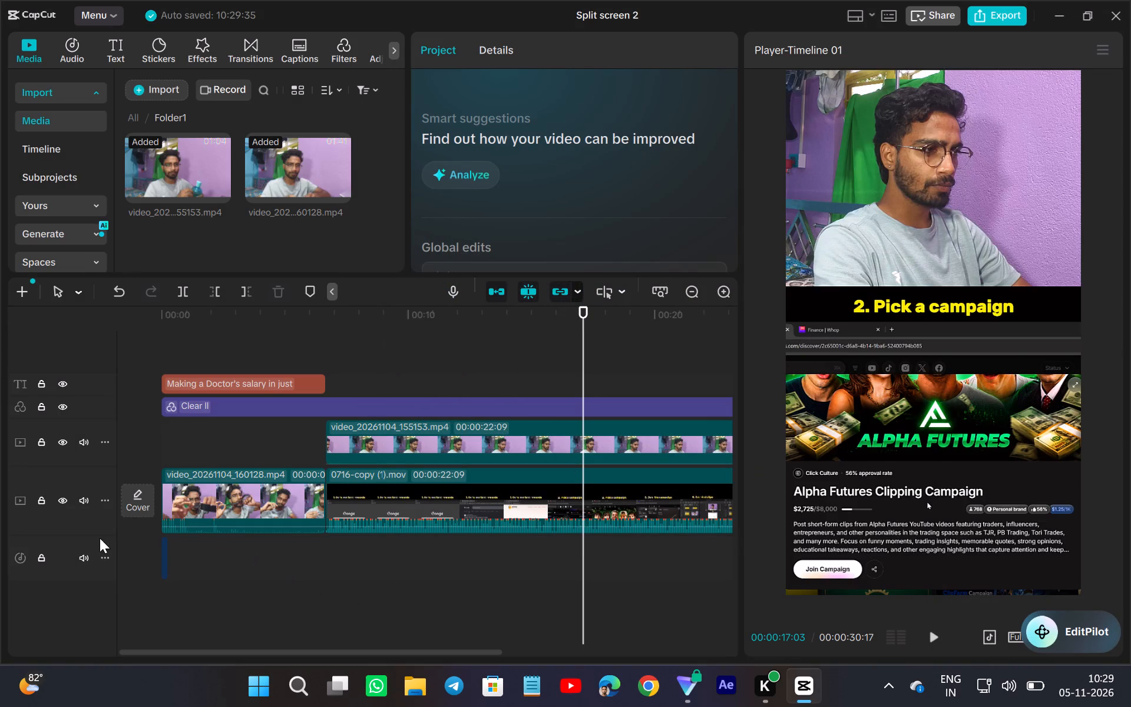
Play the opening from the start and split the video_20261104_160128.mp4 clip at 00:00:02:15.
left_click(146, 541)
left_click(943, 635)
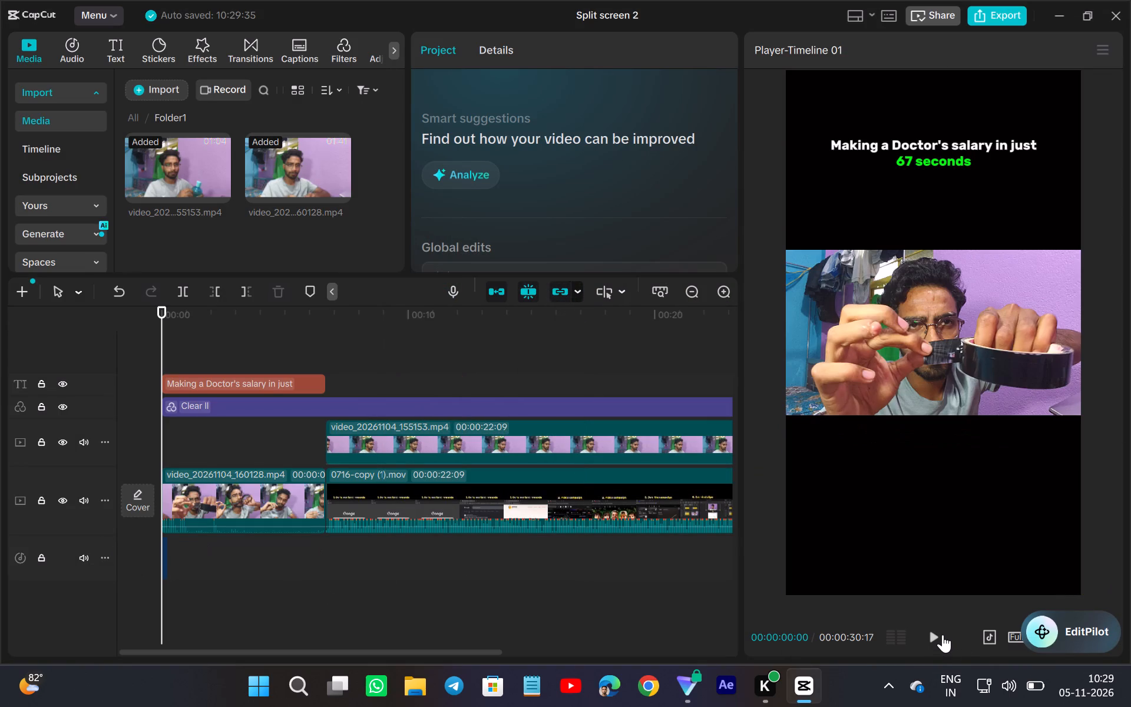
left_click(943, 635)
left_click(943, 635)
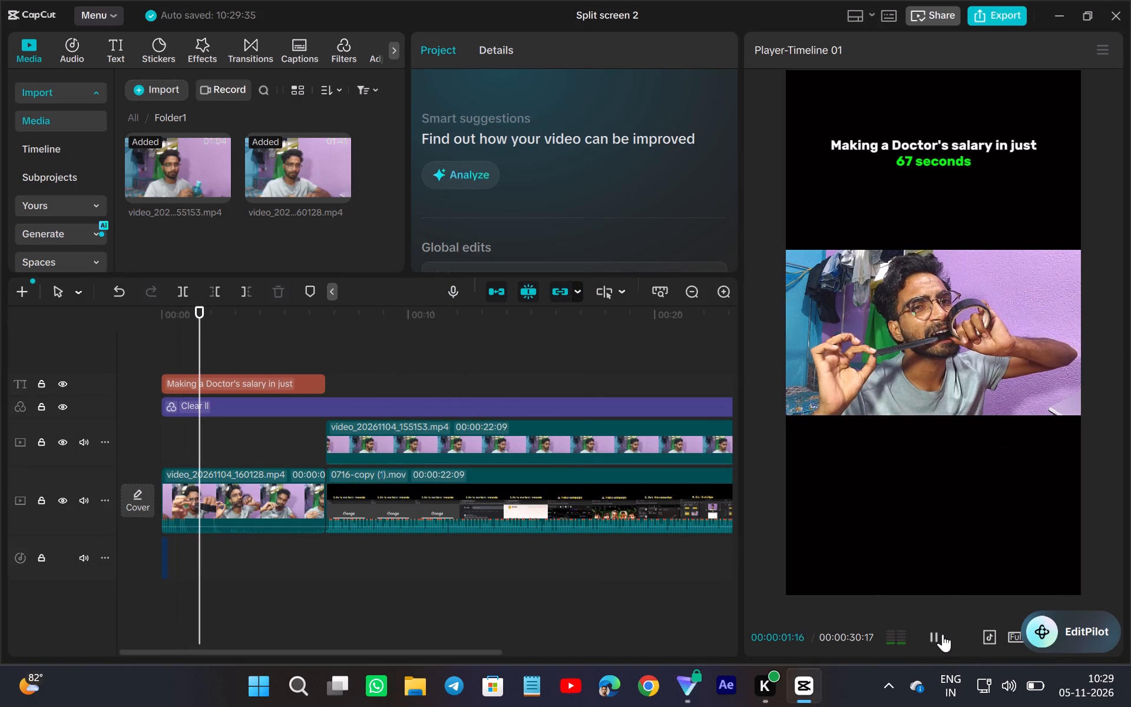
left_click(943, 634)
left_click(239, 482)
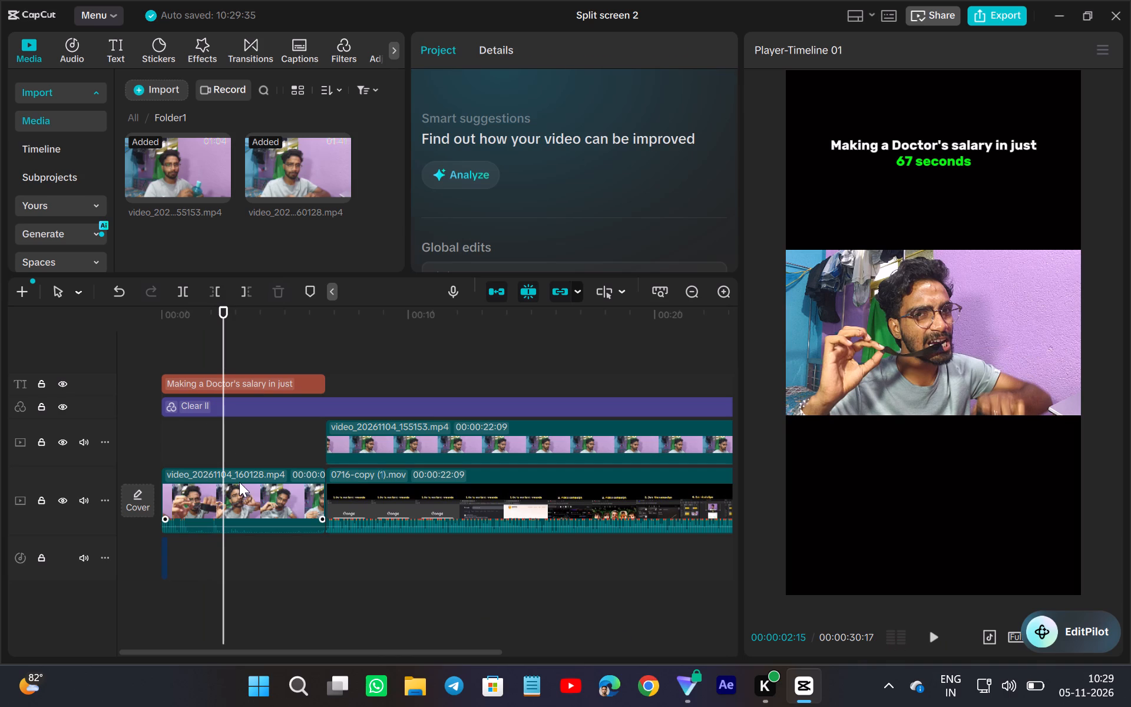
left_click(185, 295)
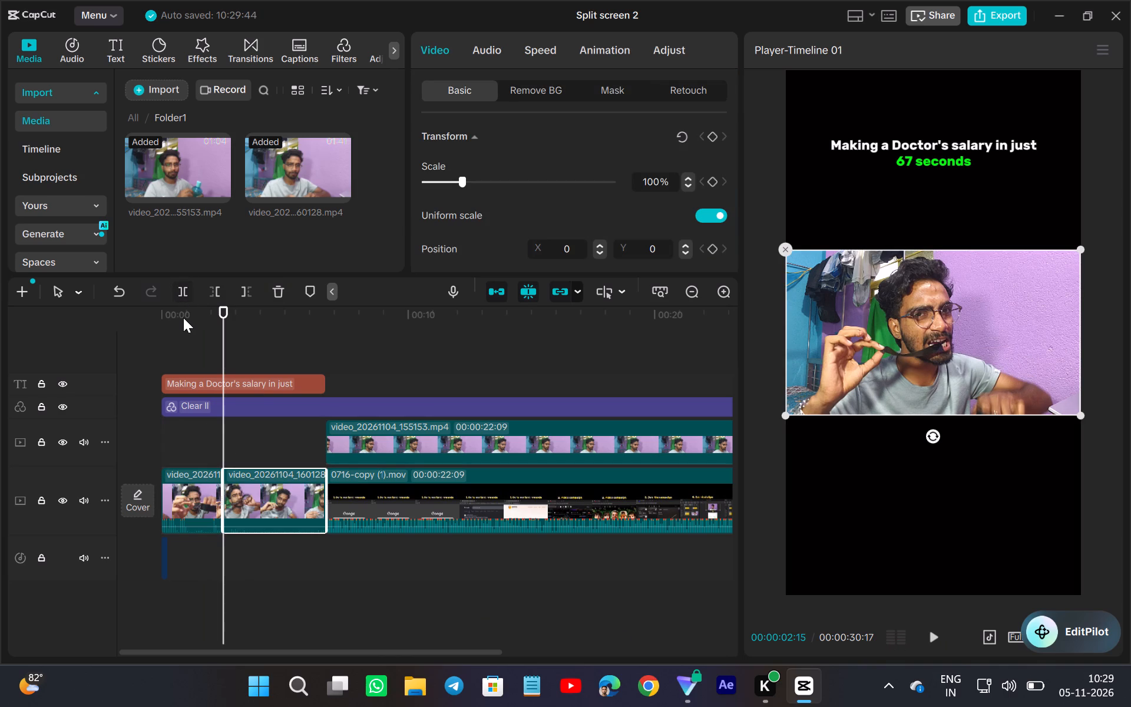
Extend the end of the second video_20261104_160128.mp4 piece to make it 11 seconds long.
left_click_drag(329, 481, 393, 533)
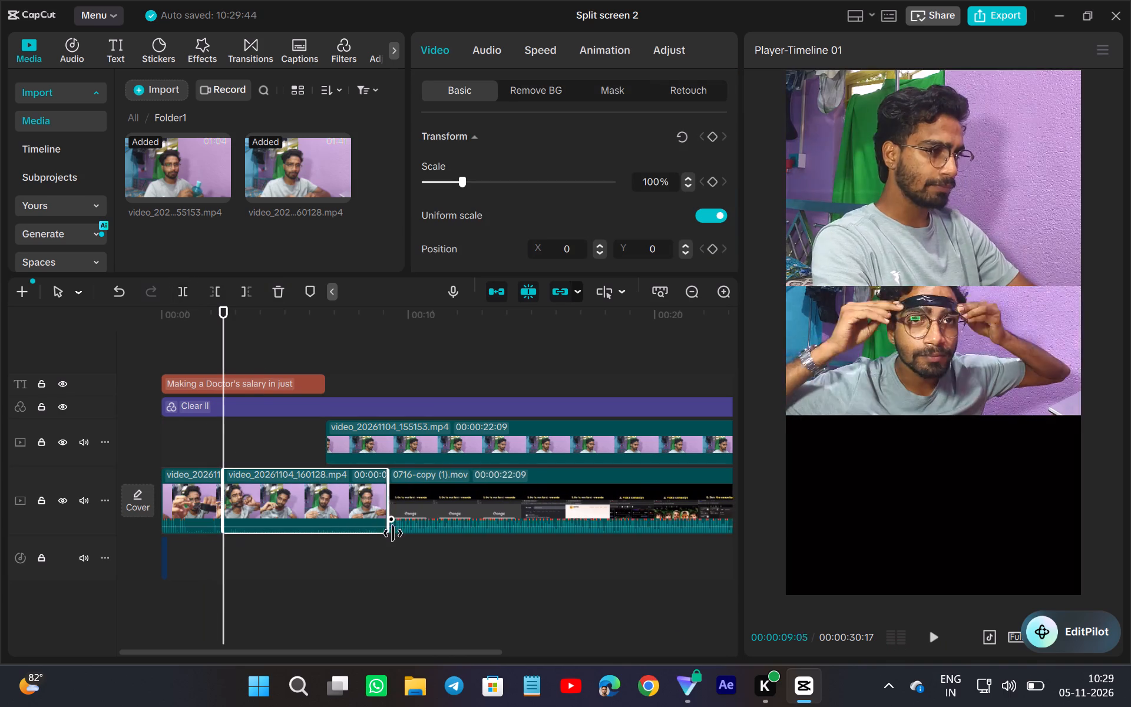
left_click_drag(393, 533, 481, 587)
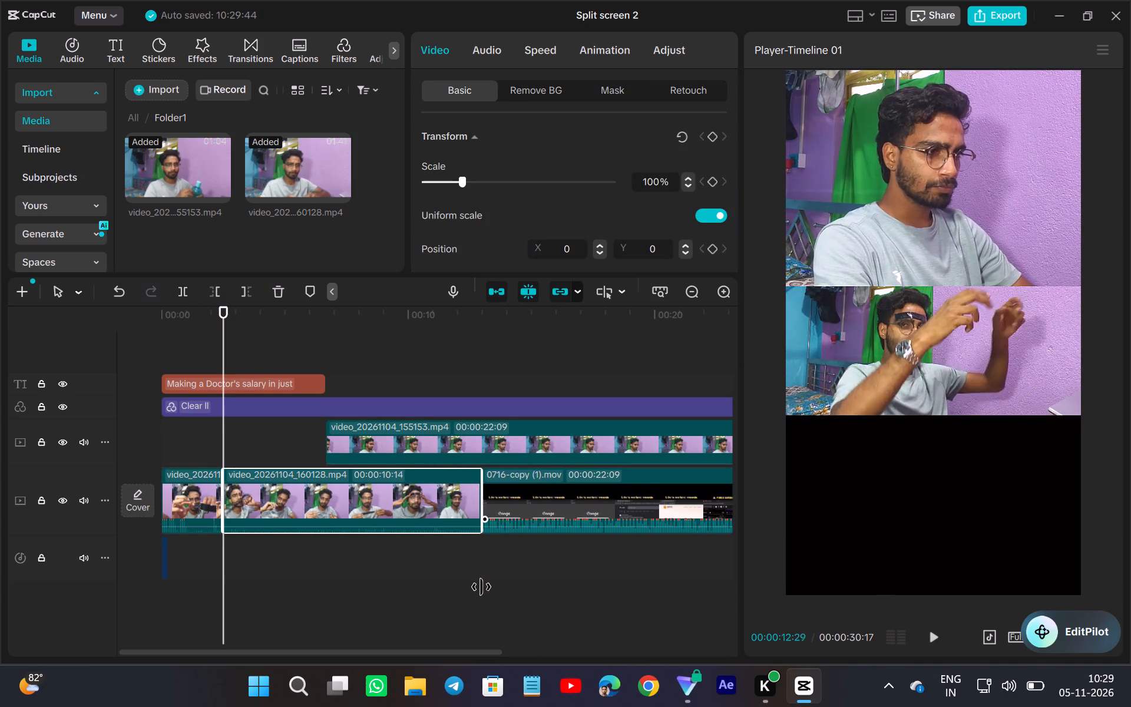
left_click_drag(481, 587, 493, 596)
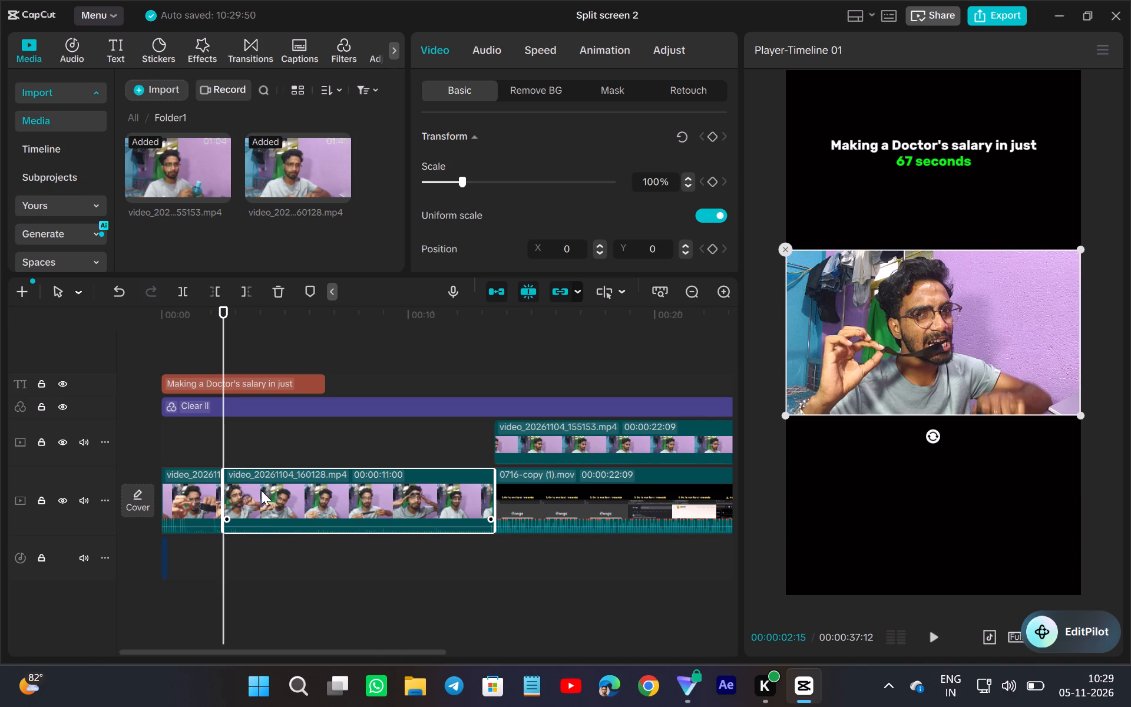
Trim about 4.5 seconds off the start of the second video_20261104_160128.mp4 piece.
left_click_drag(225, 478, 249, 494)
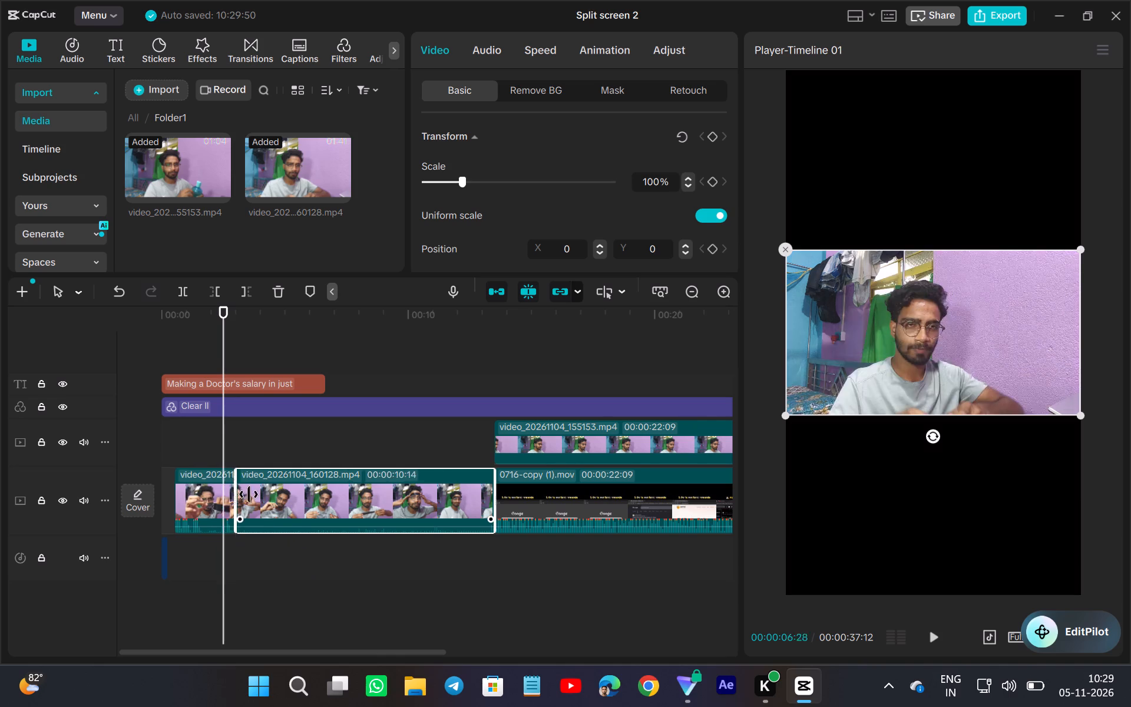
left_click_drag(249, 494, 333, 570)
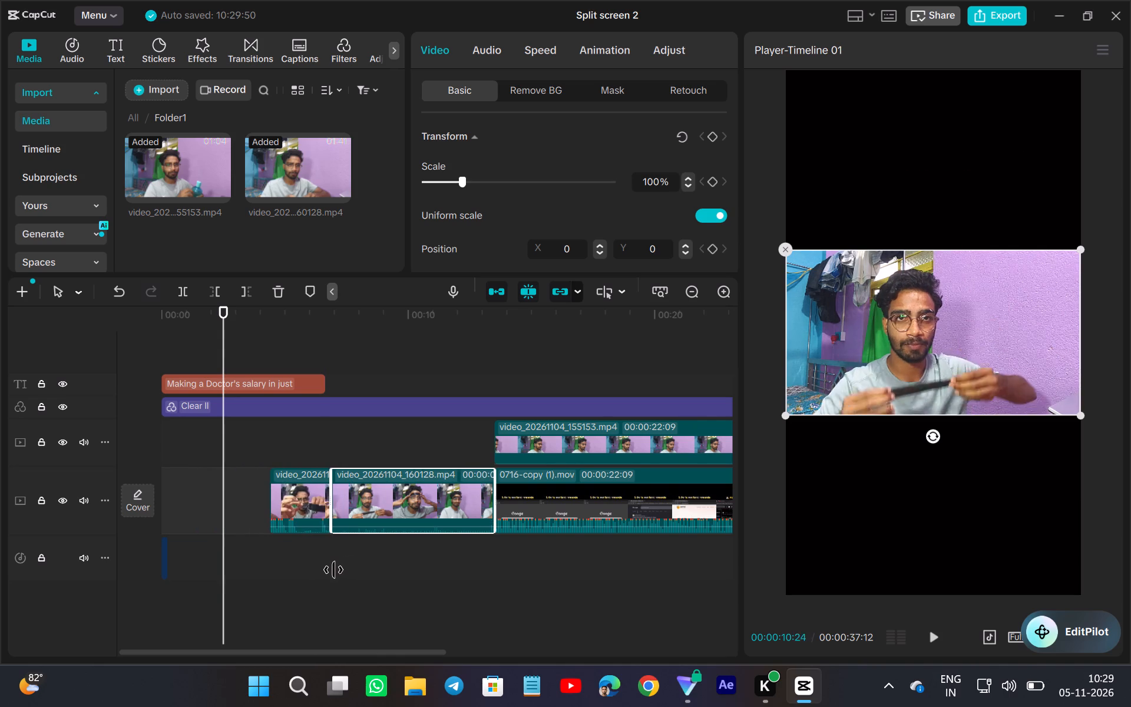
left_click_drag(333, 570, 337, 576)
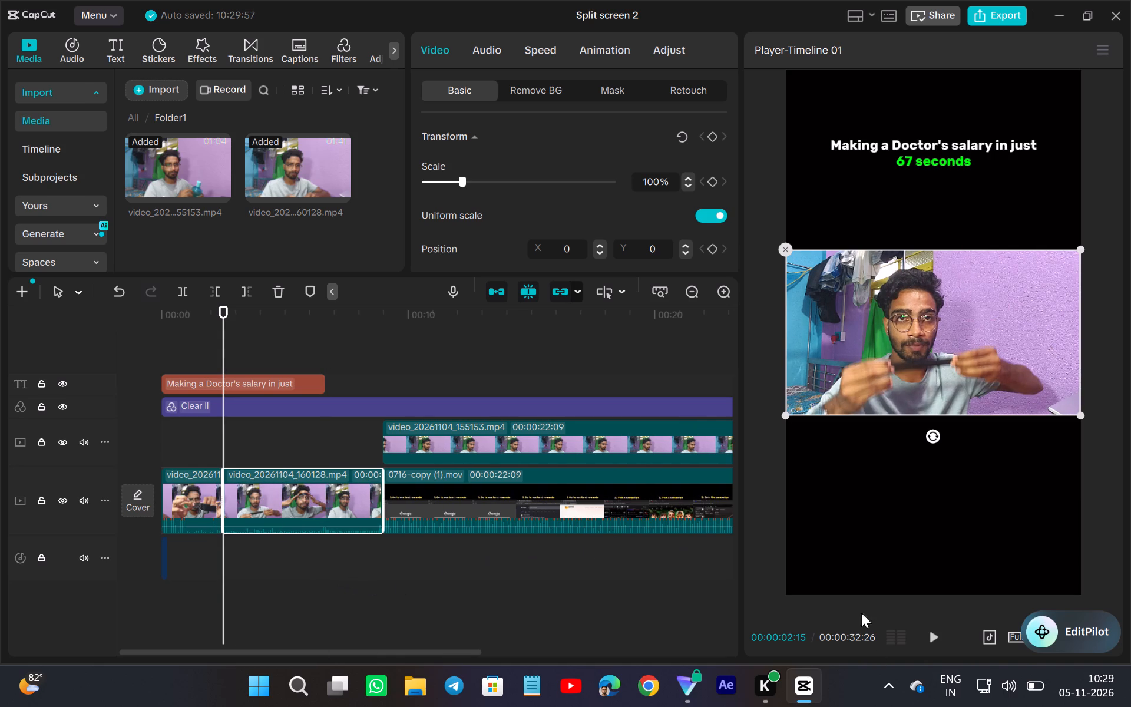
Review the opening cut in playback and trim about 8 more frames off the start of the second piece.
left_click(940, 641)
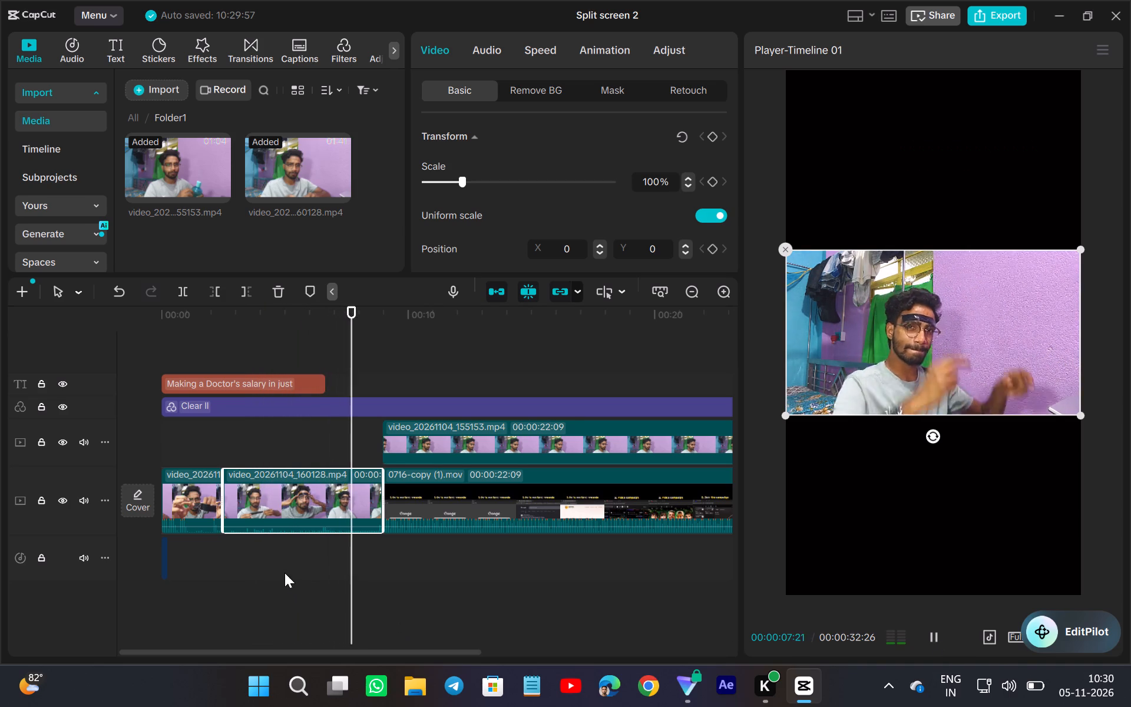
left_click(285, 573)
left_click(930, 640)
left_click(930, 640)
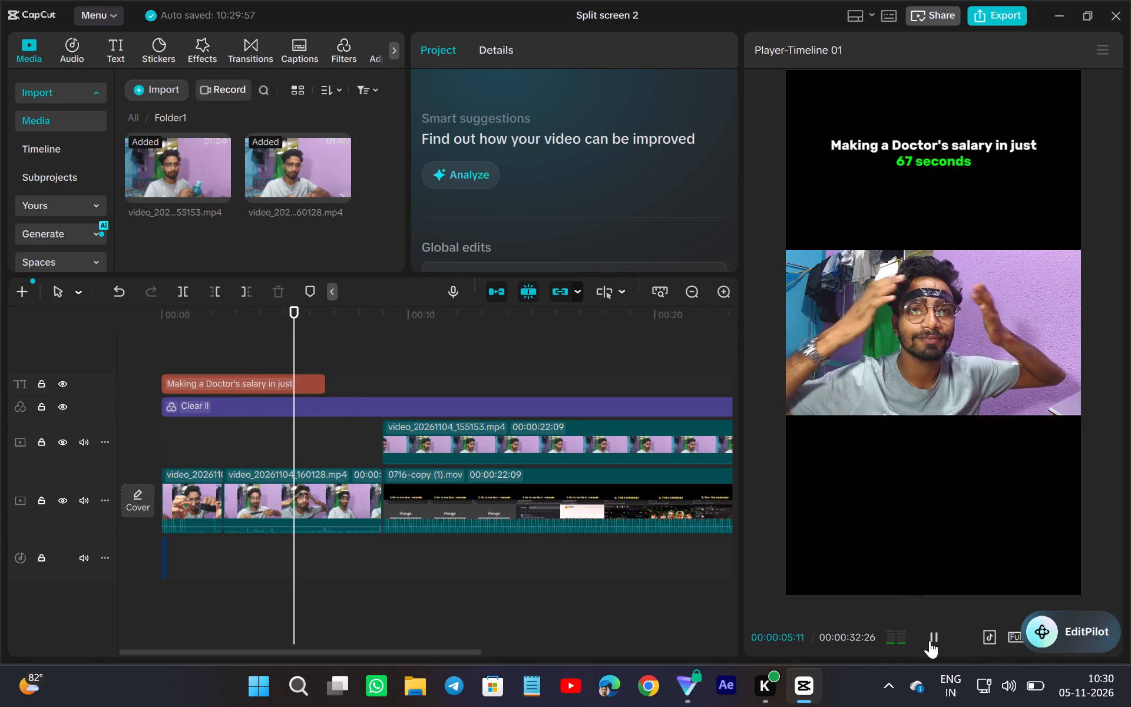
double_click(930, 640)
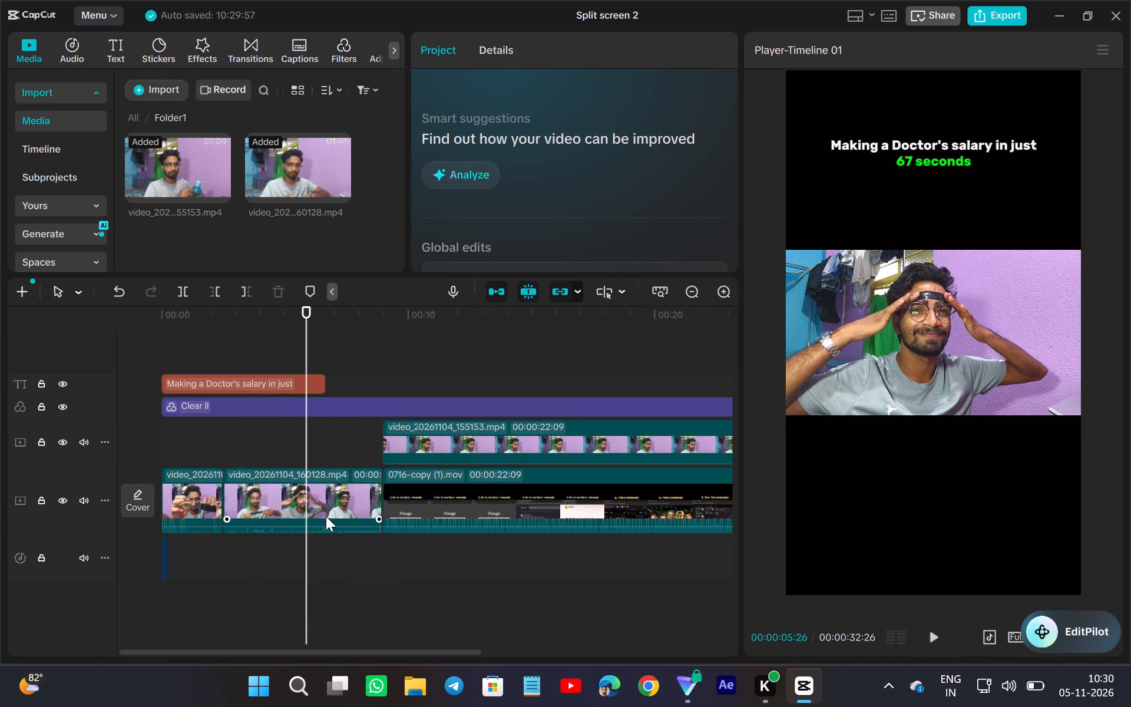
left_click(194, 554)
left_click(237, 541)
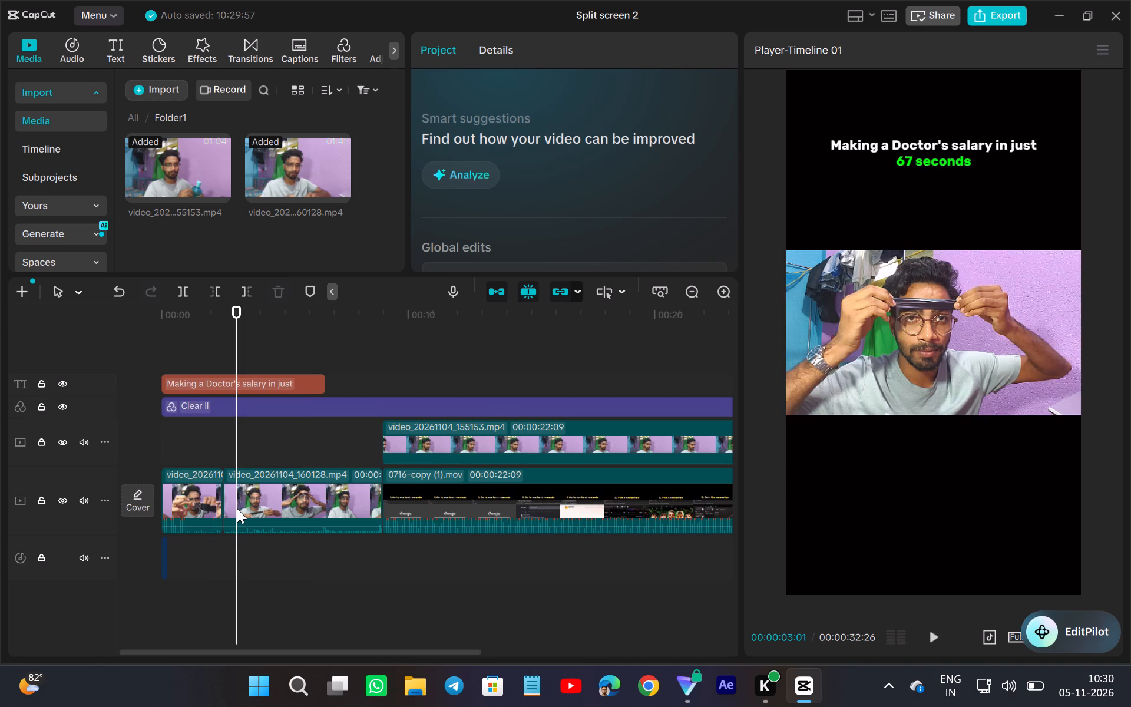
left_click(237, 508)
left_click_drag(219, 494, 229, 508)
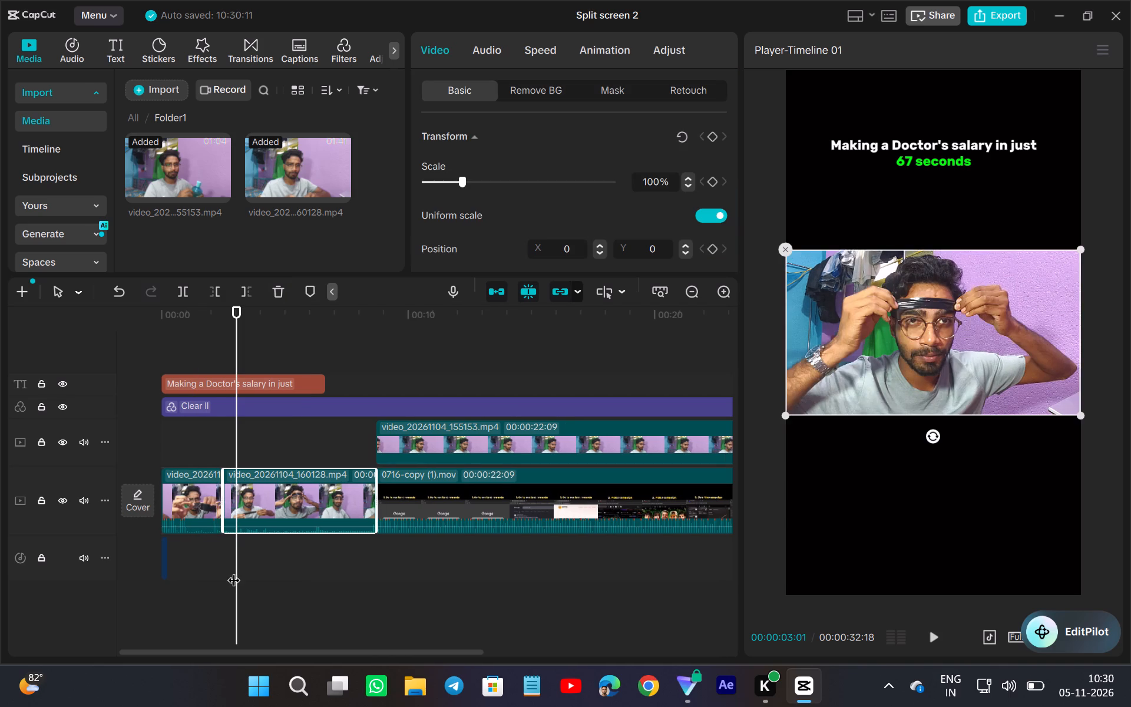
Play through the second video_20261104_160128.mp4 piece and split it at 00:00:06:08.
left_click(216, 557)
left_click(934, 638)
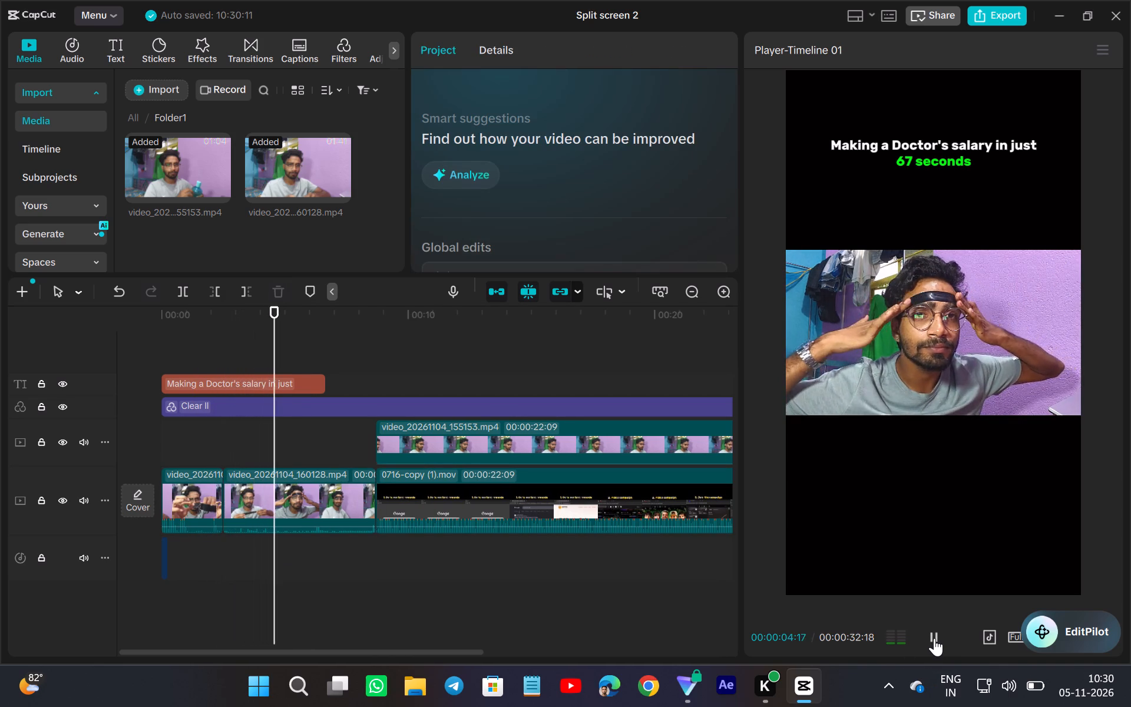
left_click(934, 638)
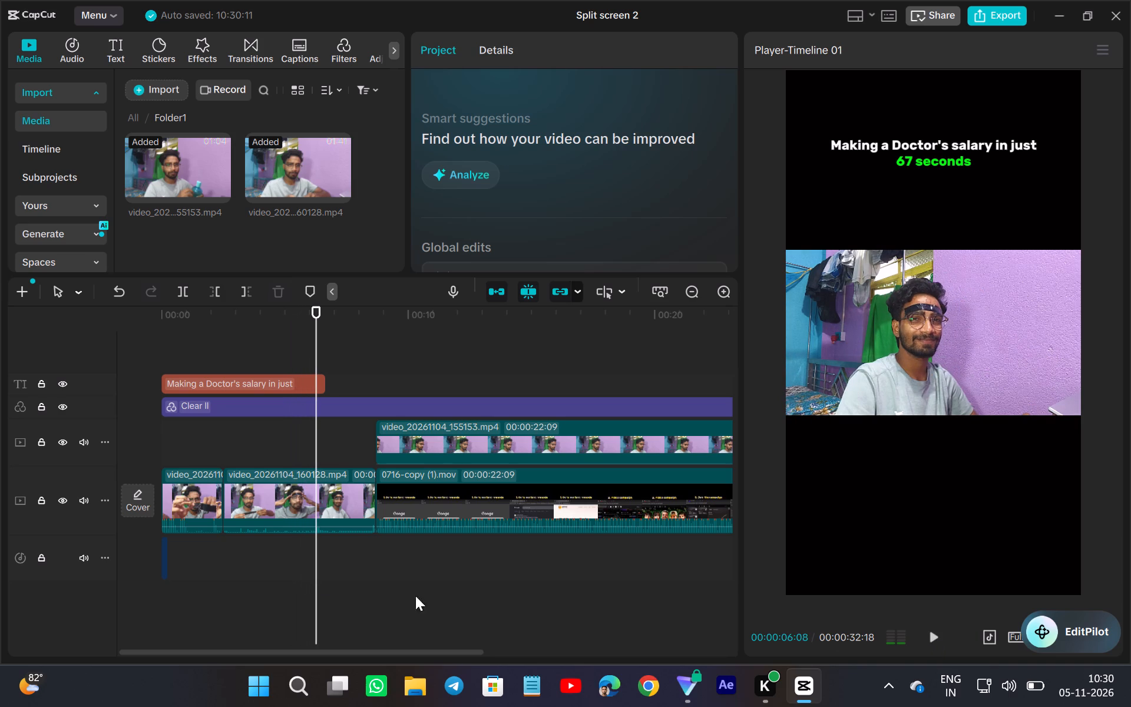
left_click(306, 511)
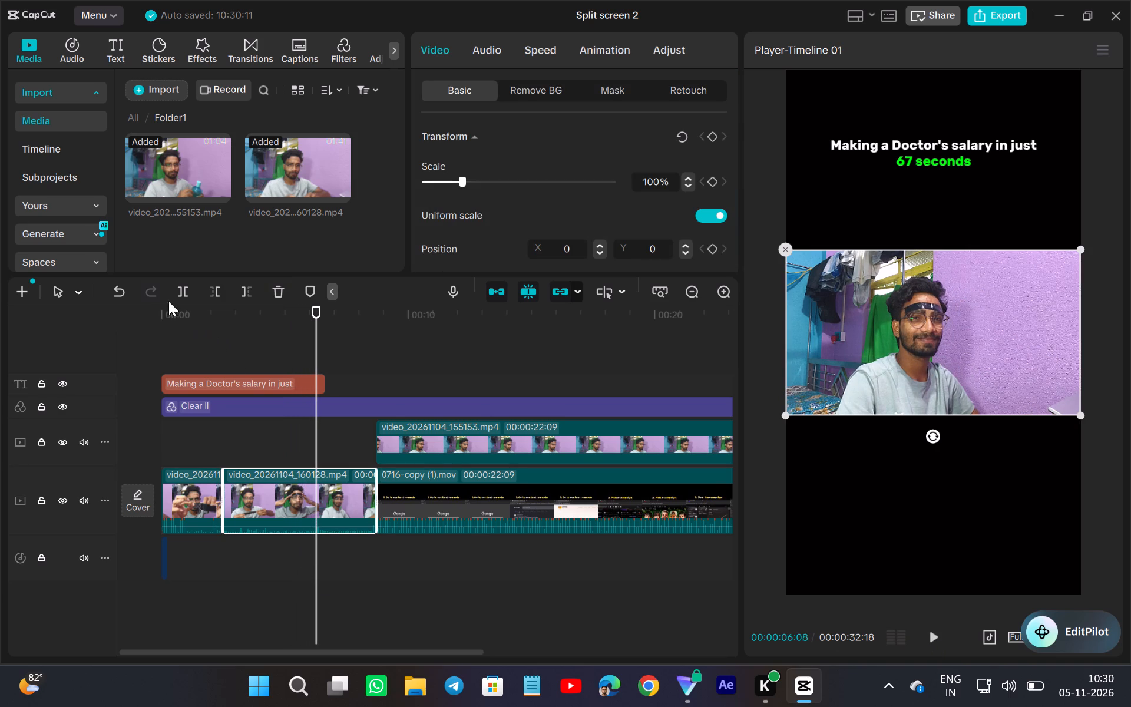
left_click(178, 290)
Trim about 1.2 seconds off the start of the third video_20261104_160128.mp4 piece.
left_click_drag(314, 494, 332, 519)
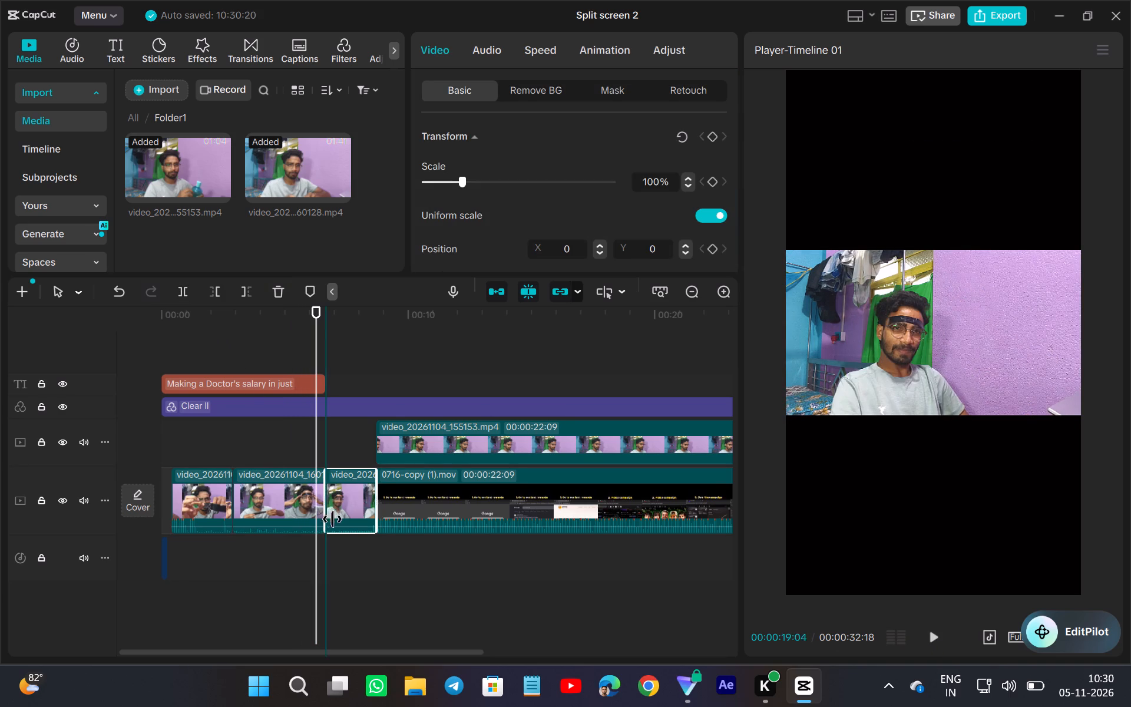
left_click_drag(332, 519, 342, 547)
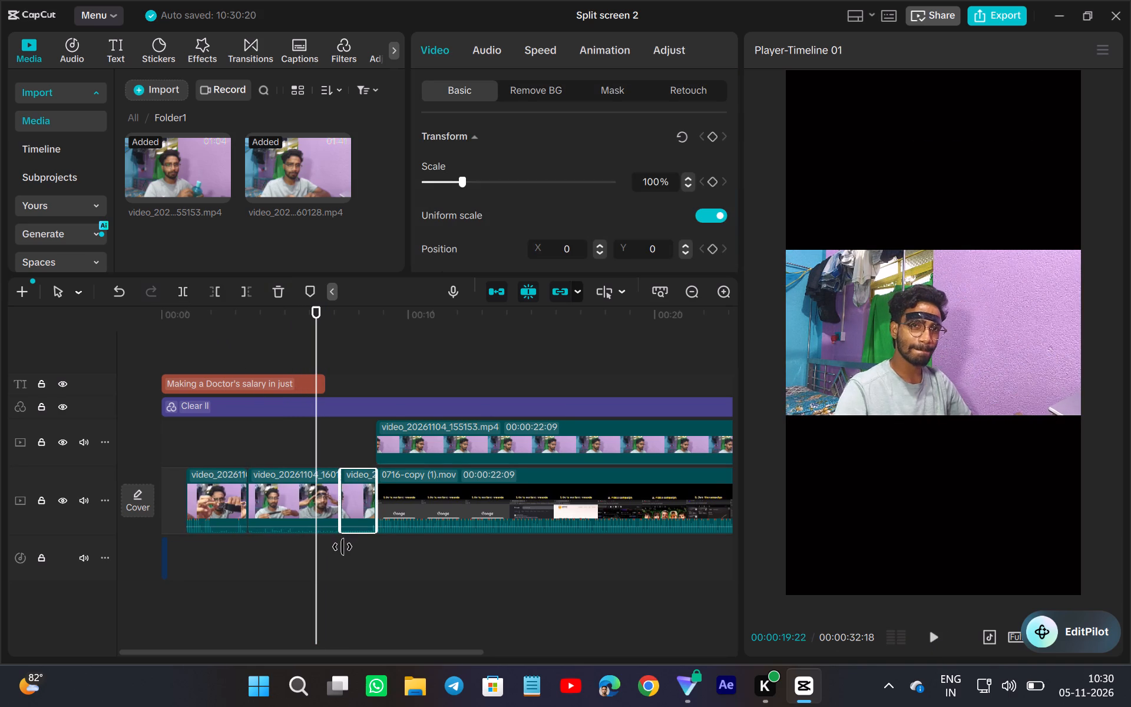
left_click_drag(342, 547, 346, 550)
Play back the three opening pieces and cut off the part of the second piece after 00:00:05:03.
left_click(143, 535)
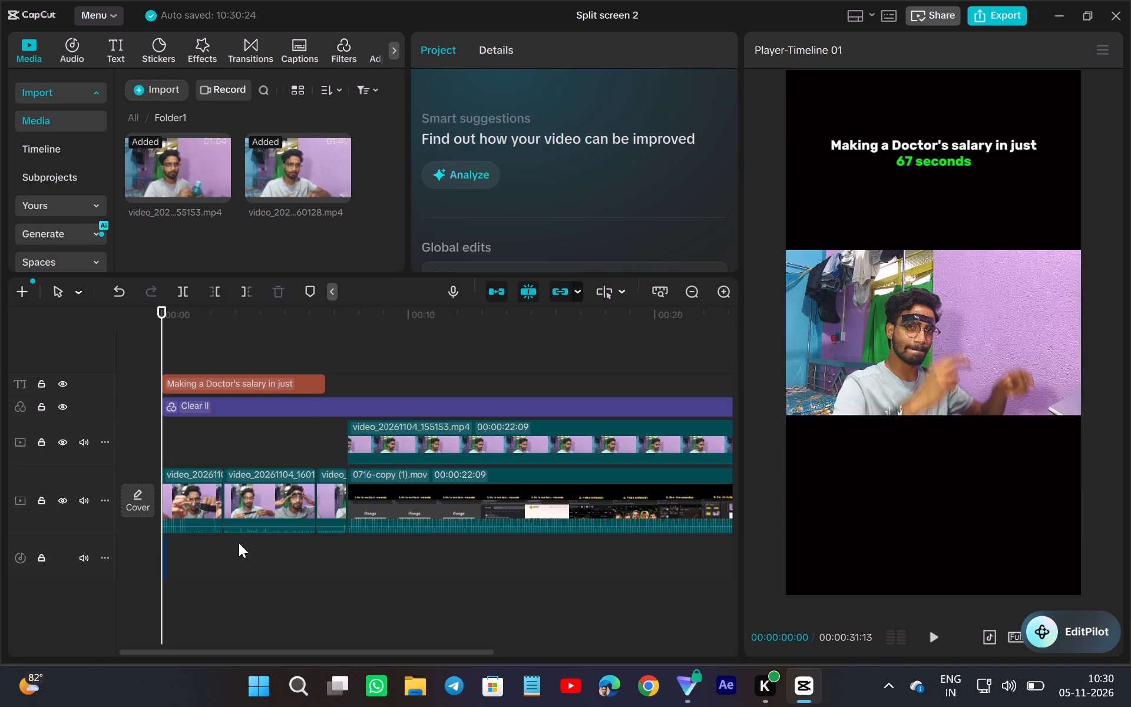
left_click(936, 638)
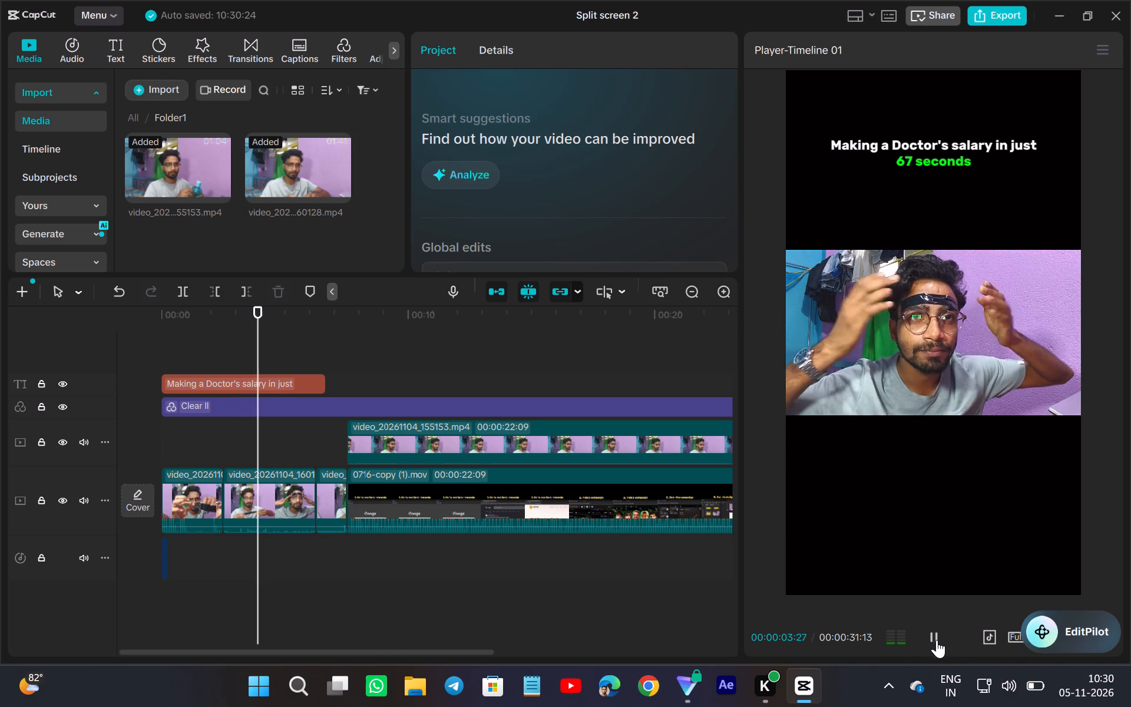
left_click(236, 564)
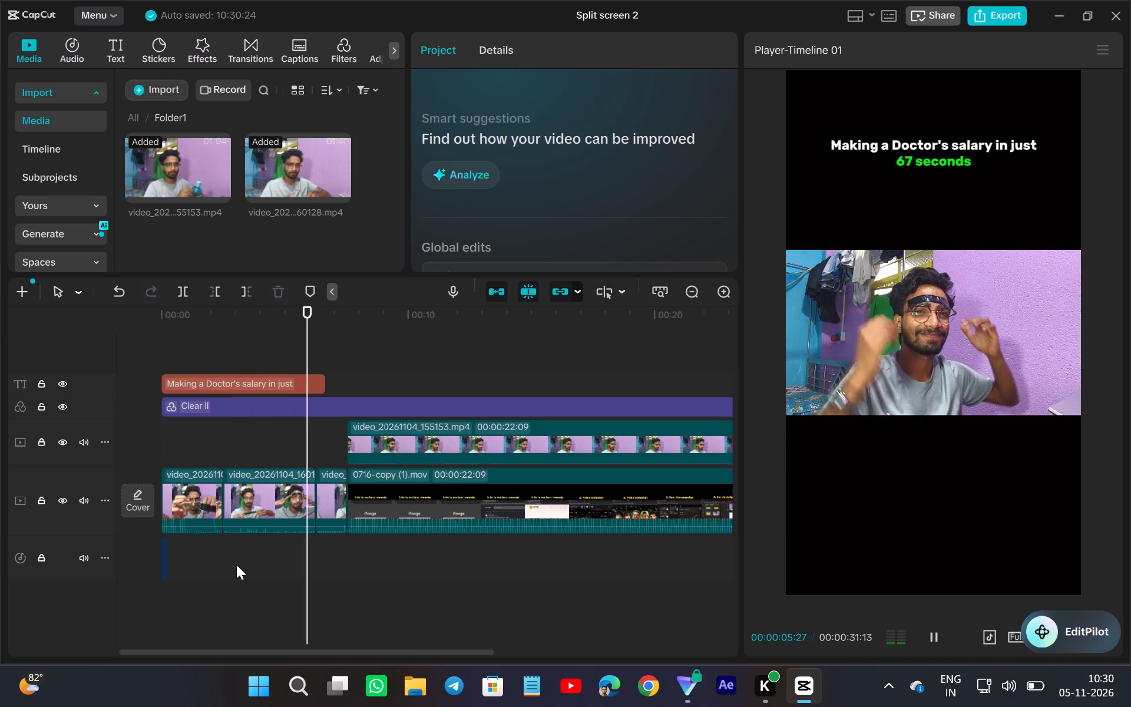
left_click(933, 636)
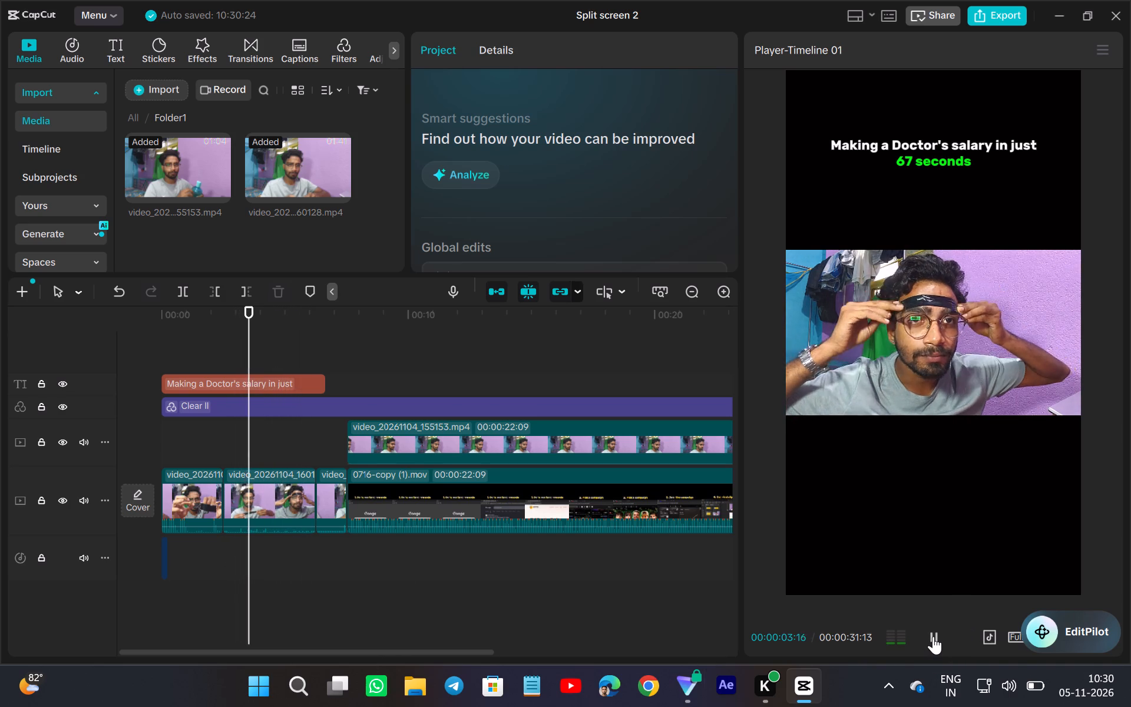
left_click(933, 636)
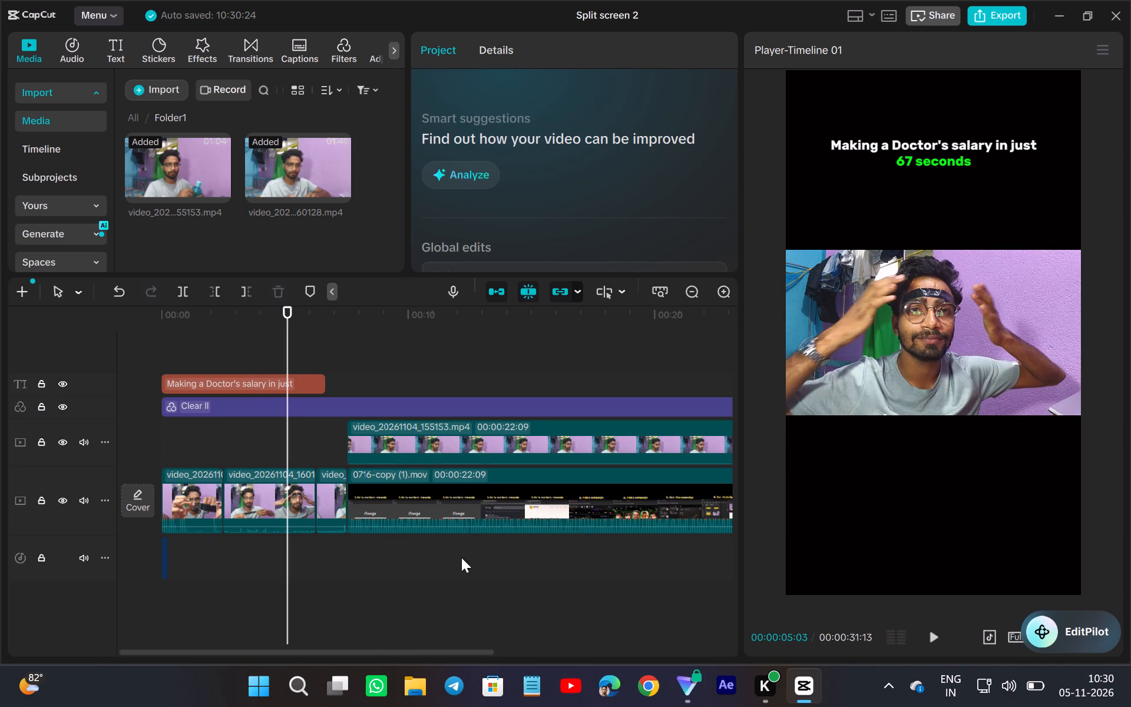
left_click(285, 510)
left_click(237, 297)
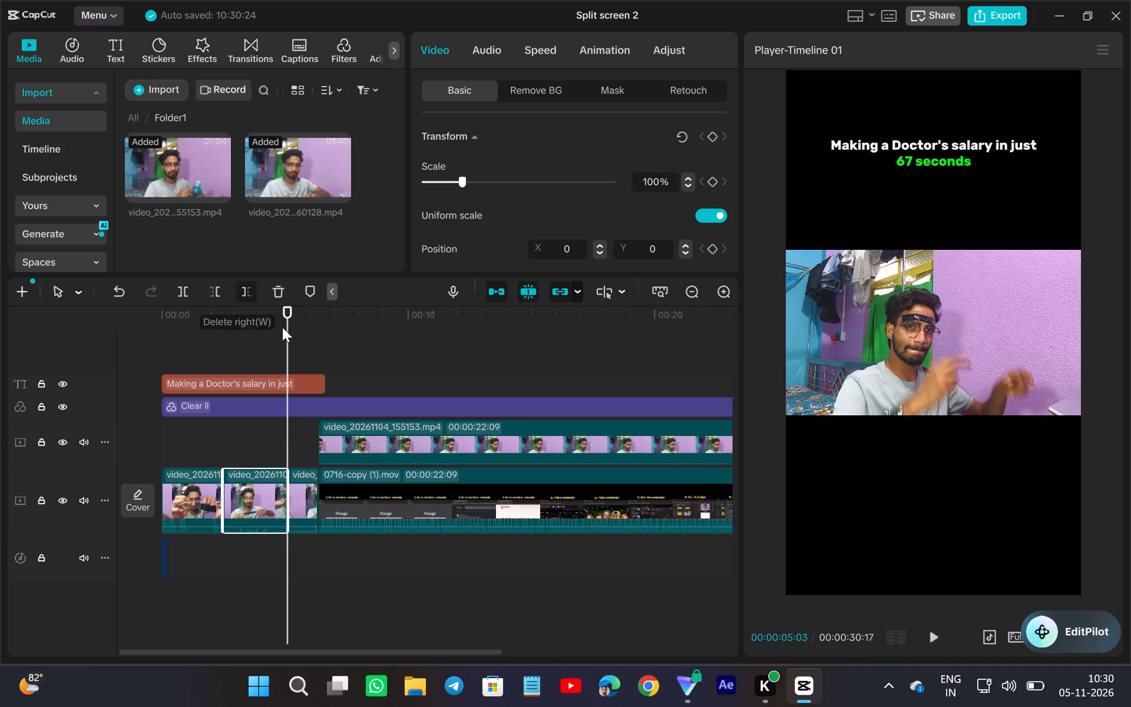
Play back the intro and shorten the "Making a Doctor's salary in just 67 seconds" text to end where 0716-copy (1).mov begins.
left_click(215, 575)
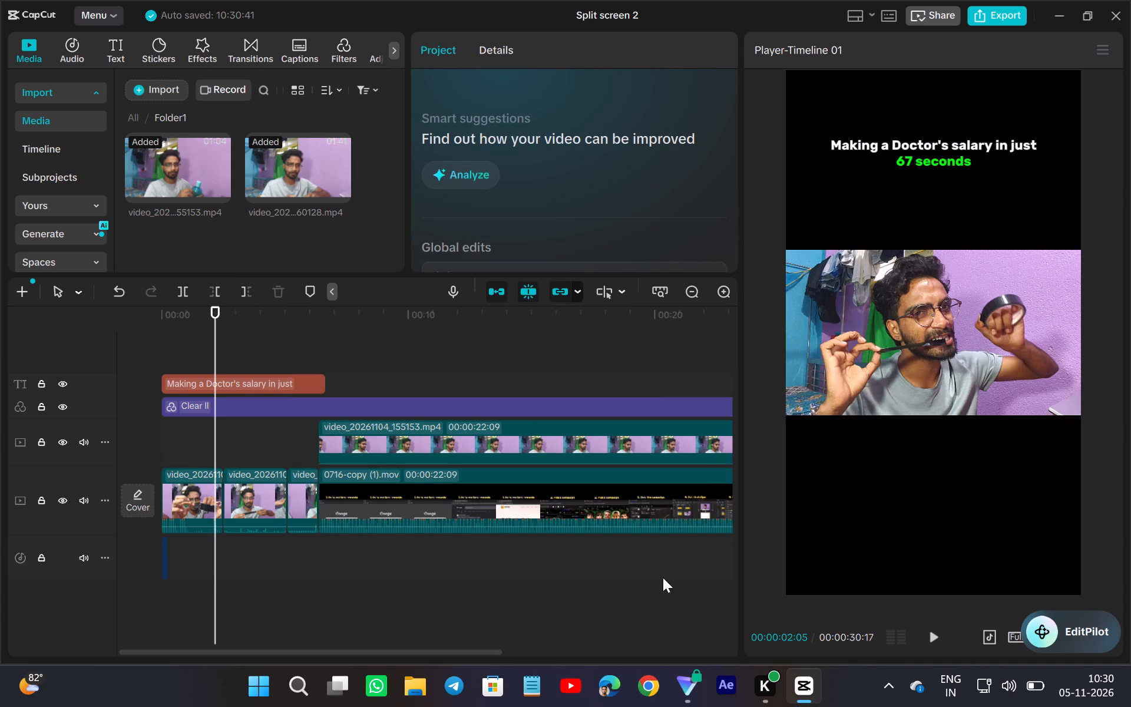
left_click(943, 635)
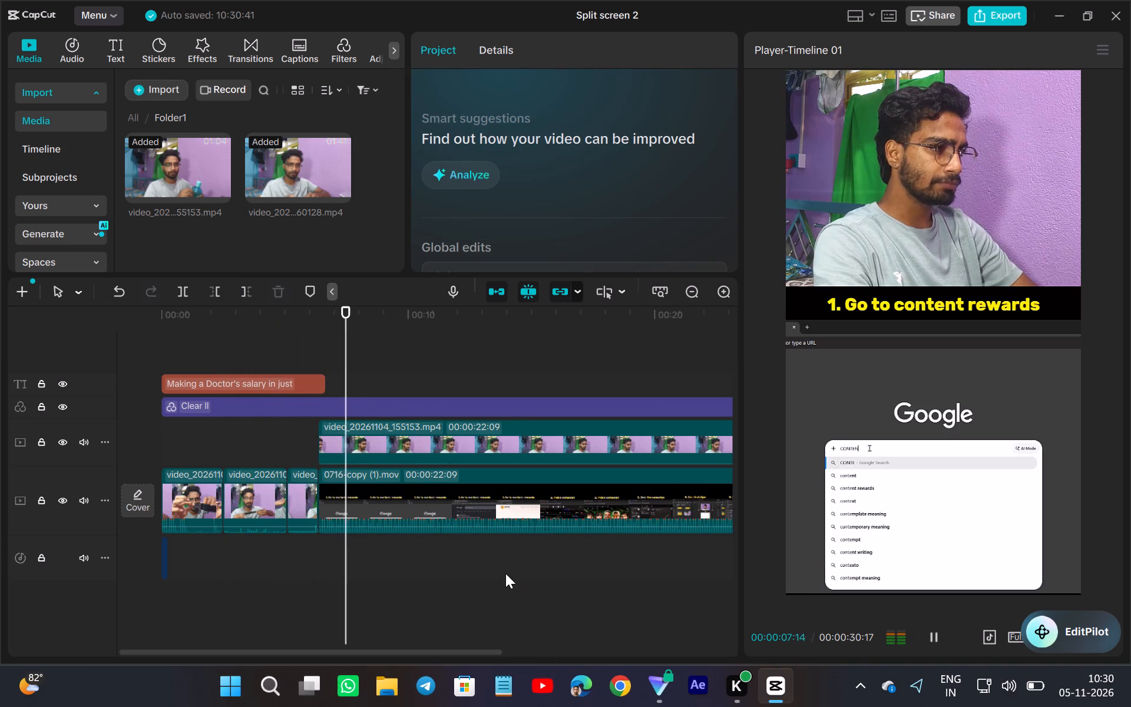
left_click(316, 570)
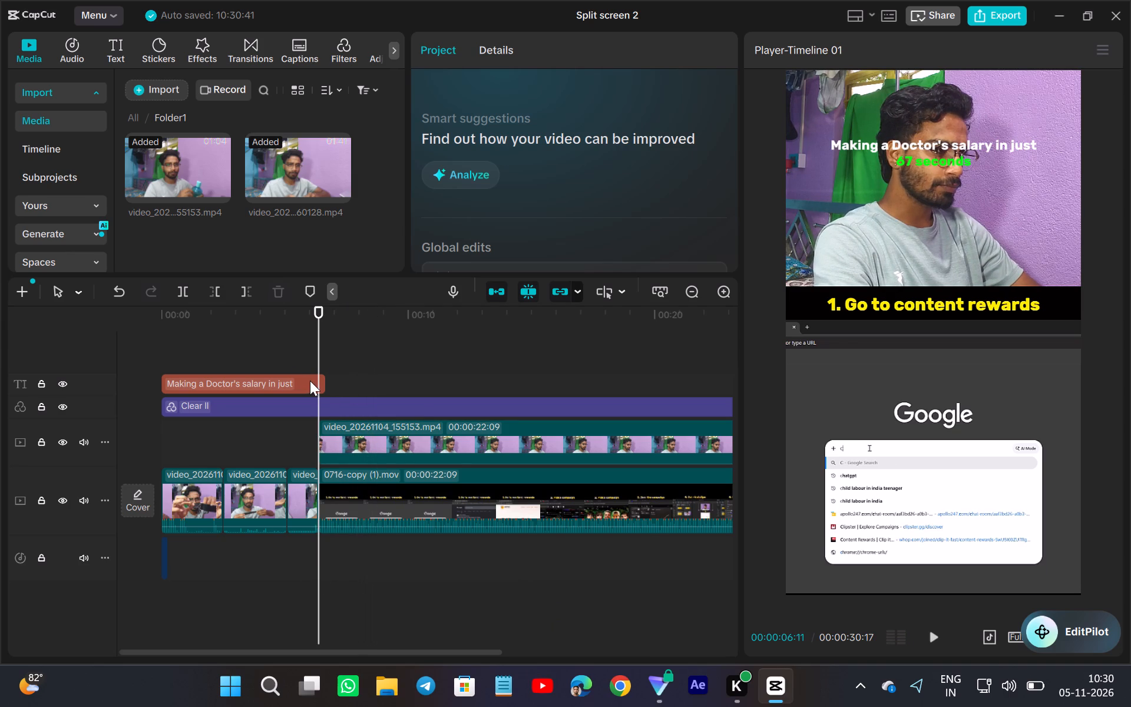
left_click(287, 425)
left_click(317, 384)
left_click_drag(323, 378, 319, 388)
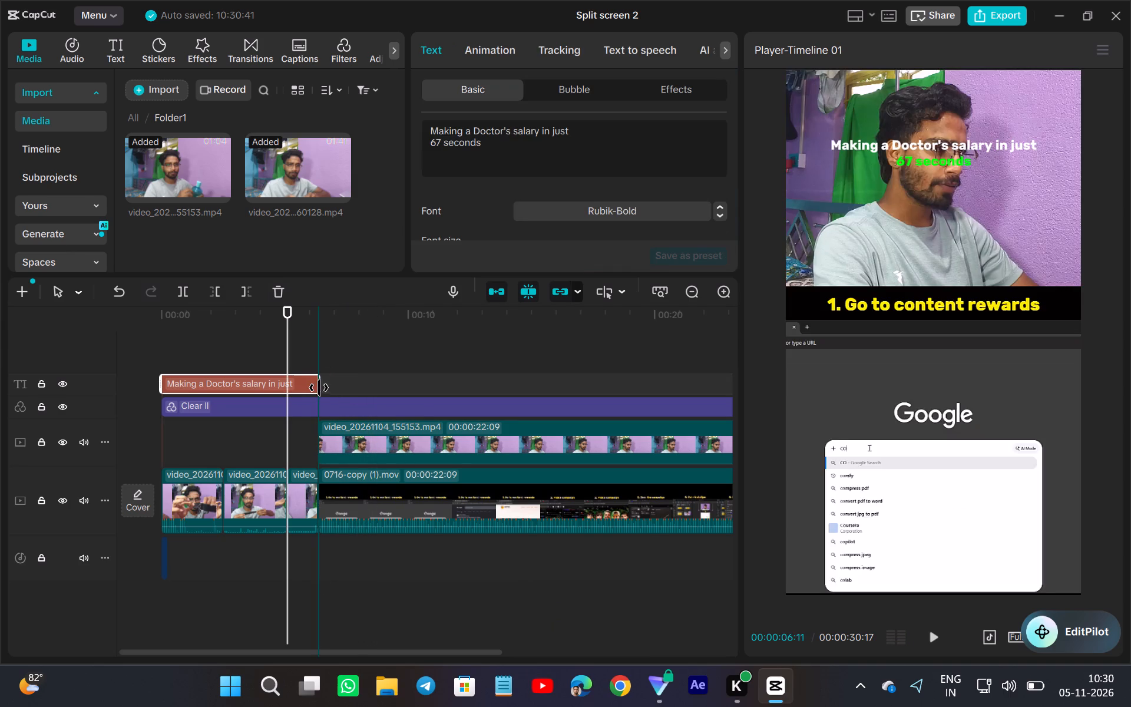
left_click_drag(319, 388, 318, 389)
Replace the video_20261104_155153.mp4 overlay above 0716-copy (1).mov with a section of video_20261104_160128.mp4 where the man sits still wearing the headband.
left_click_drag(292, 161, 435, 411)
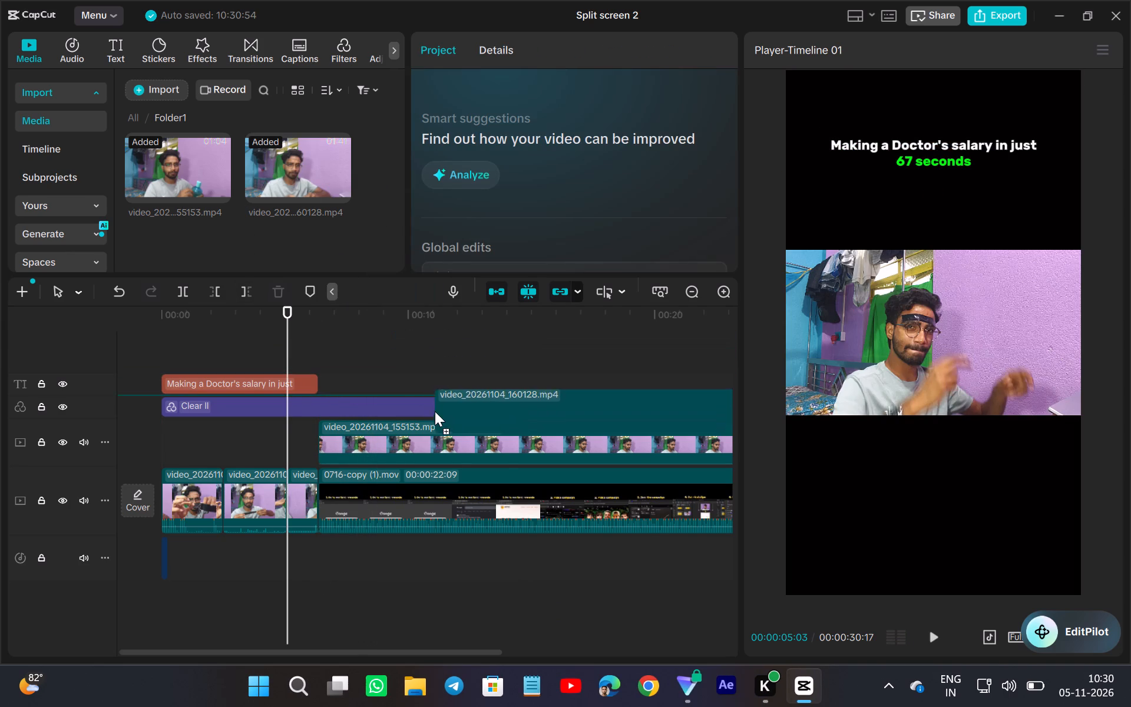
left_click_drag(435, 411, 439, 438)
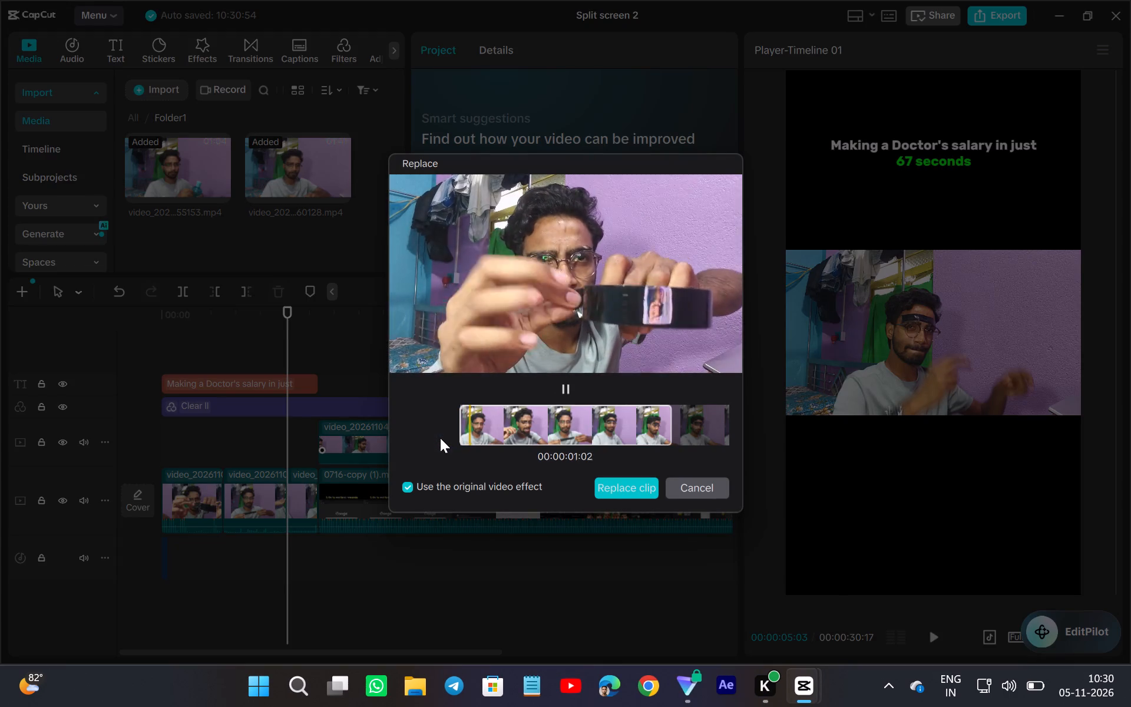
scroll(440, 438, "left", 1)
scroll(577, 430, "right", 1)
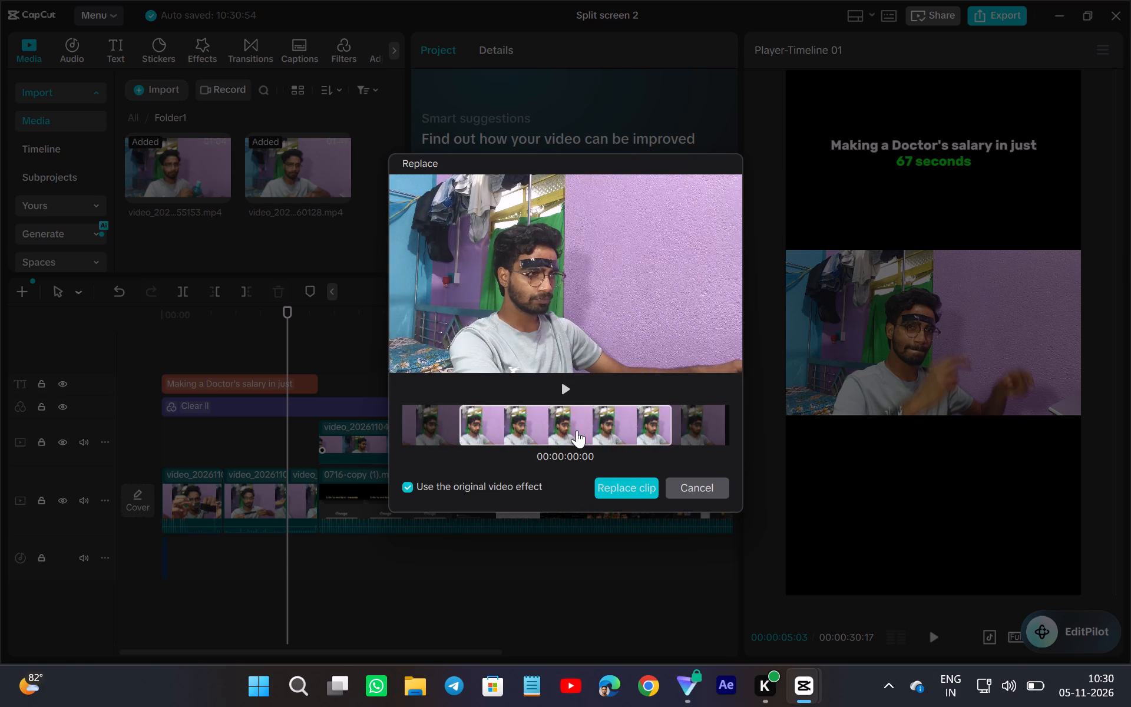
scroll(577, 430, "right", 1)
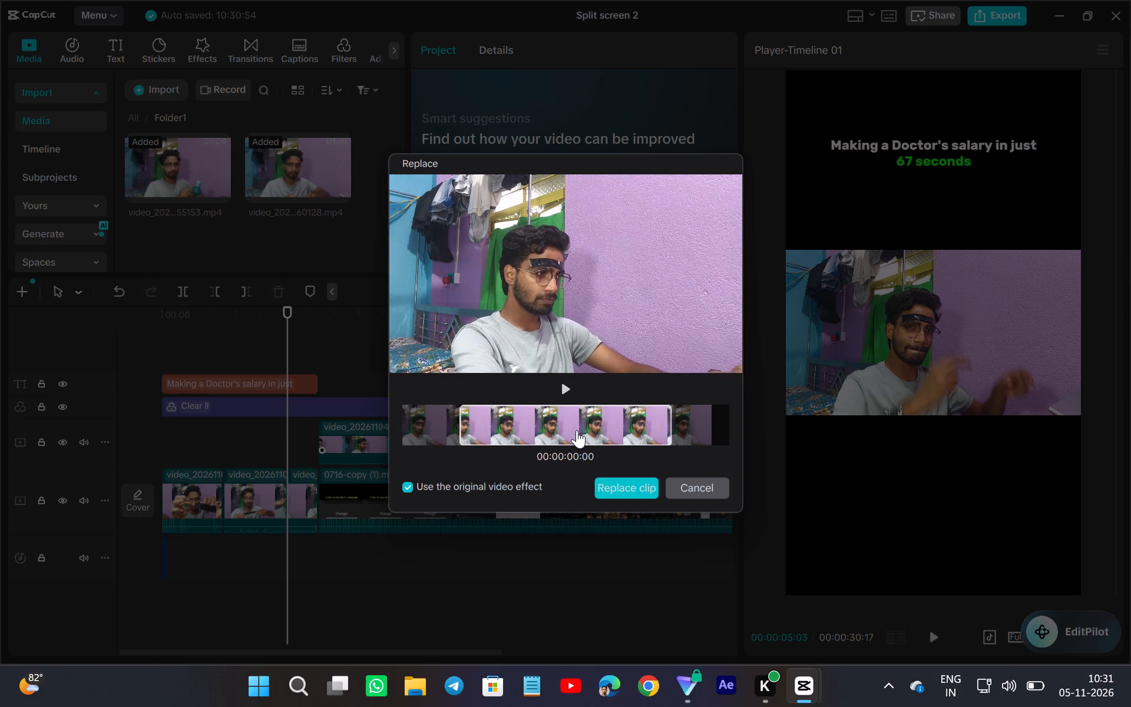
scroll(577, 430, "right", 1)
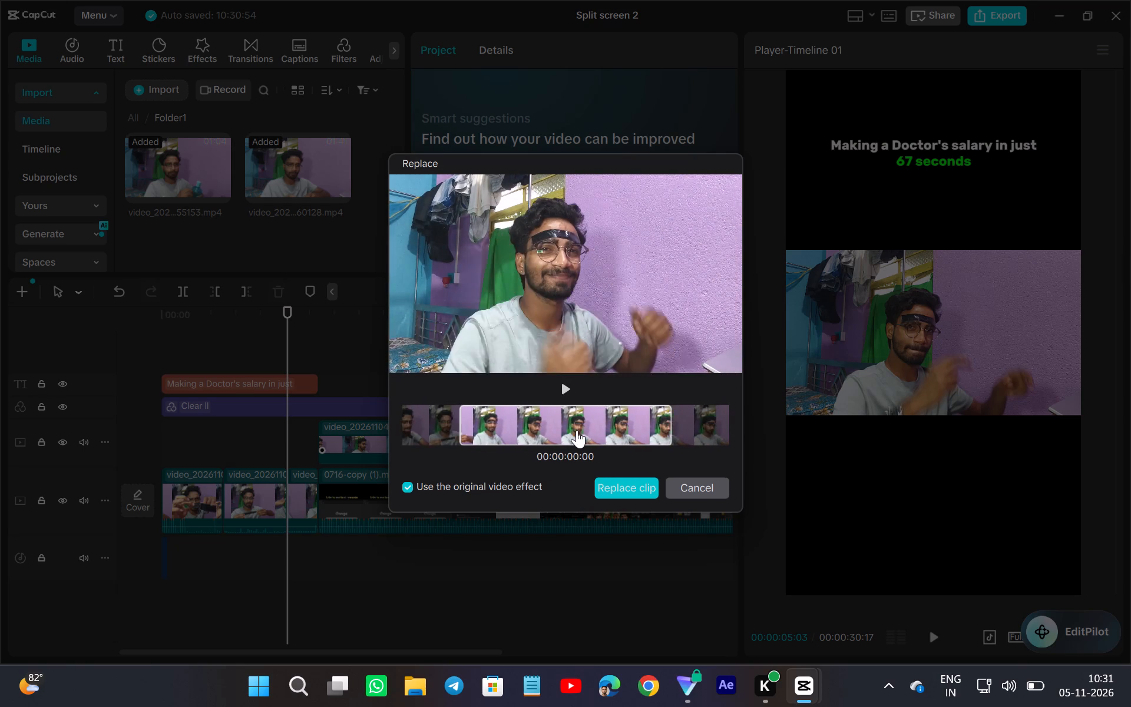
scroll(577, 430, "right", 2)
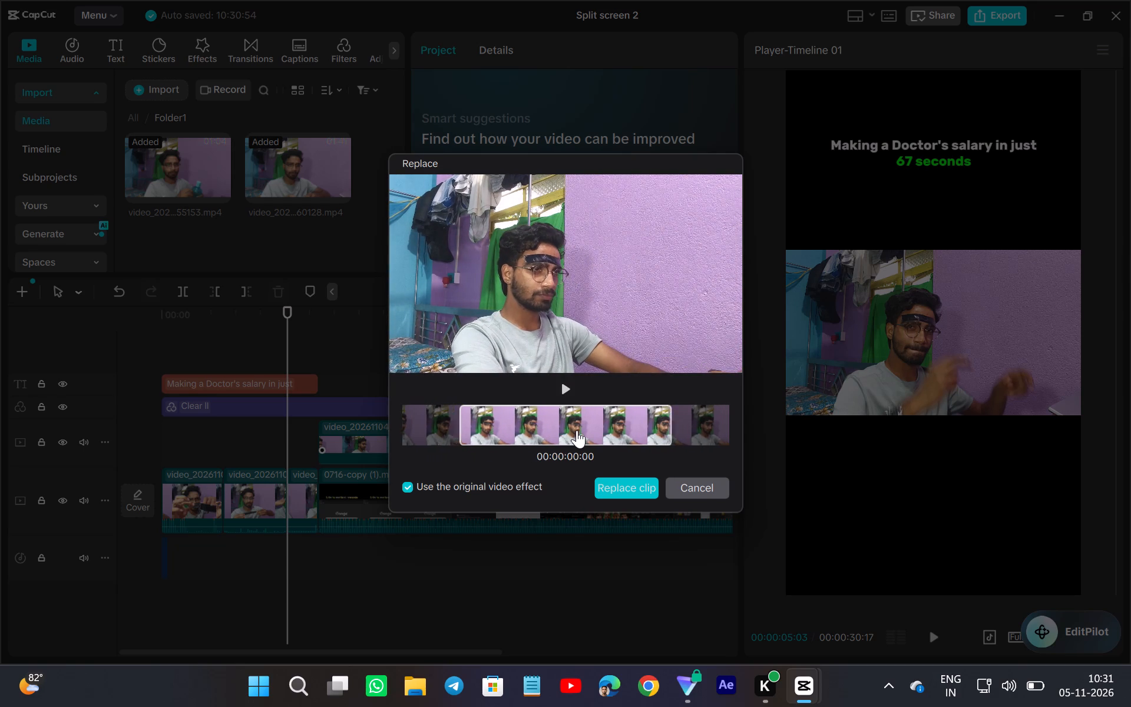
scroll(577, 430, "right", 1)
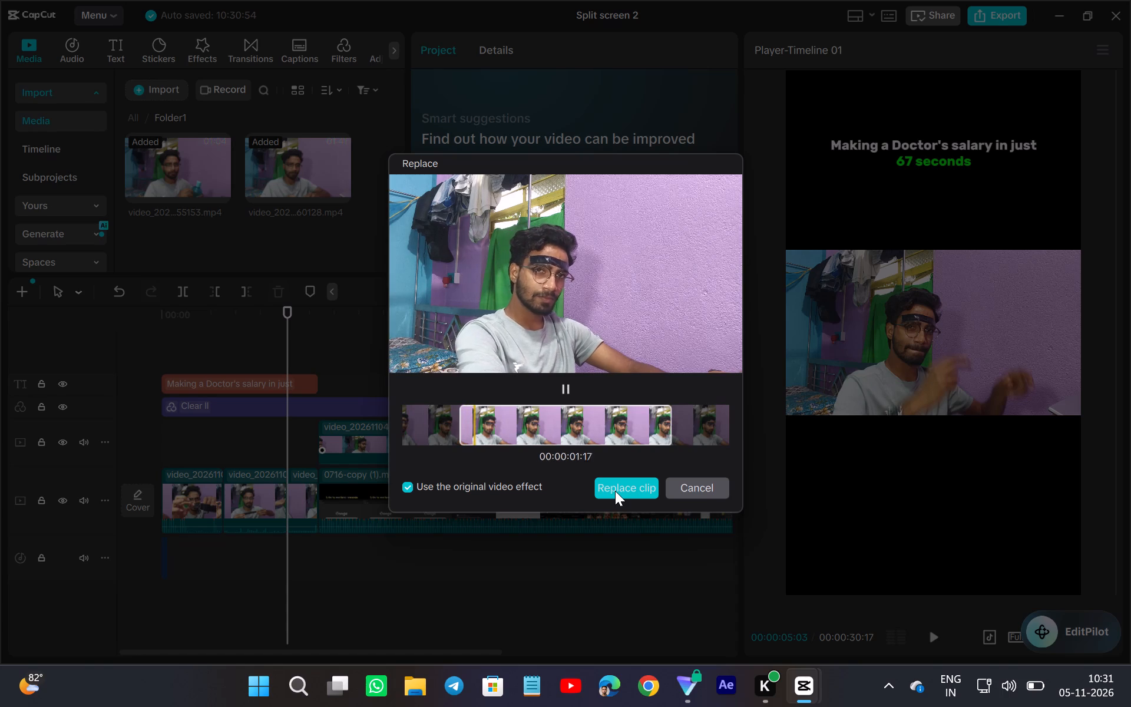
left_click_drag(637, 435, 609, 448)
left_click(643, 485)
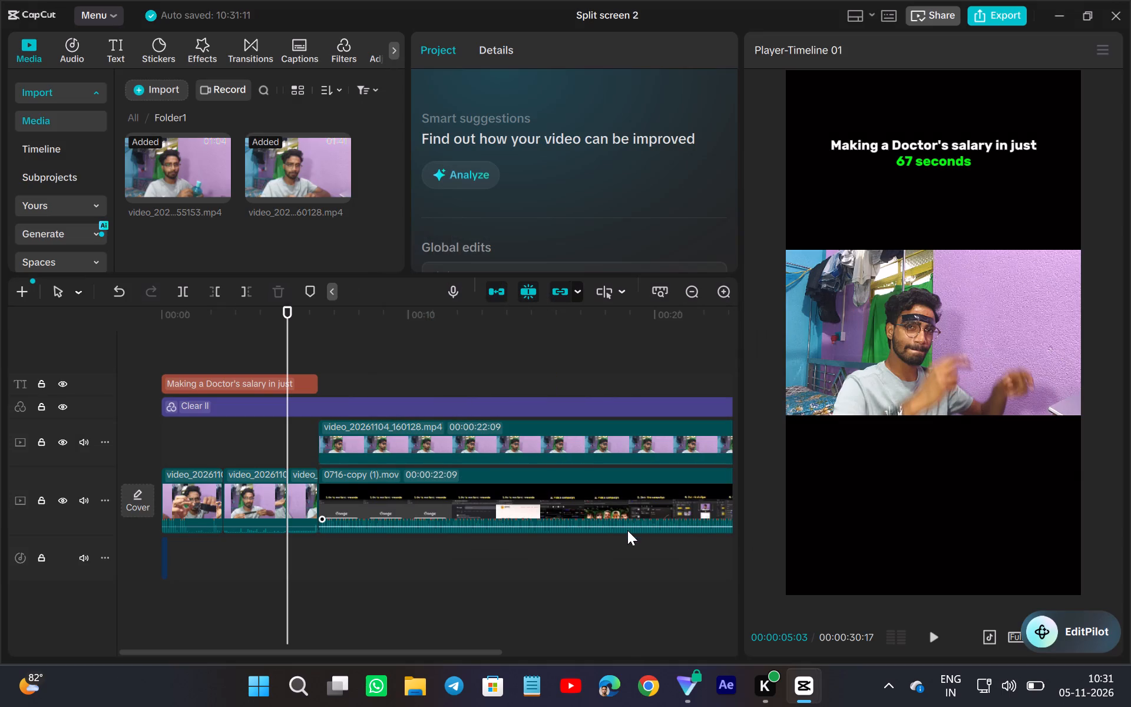
Start replacing the closing clip under the Comment "W" below for the website link text with video_20261104_160128.mp4, keeping the original video effect.
left_click(544, 587)
scroll(553, 587, "down", 2, "ctrl")
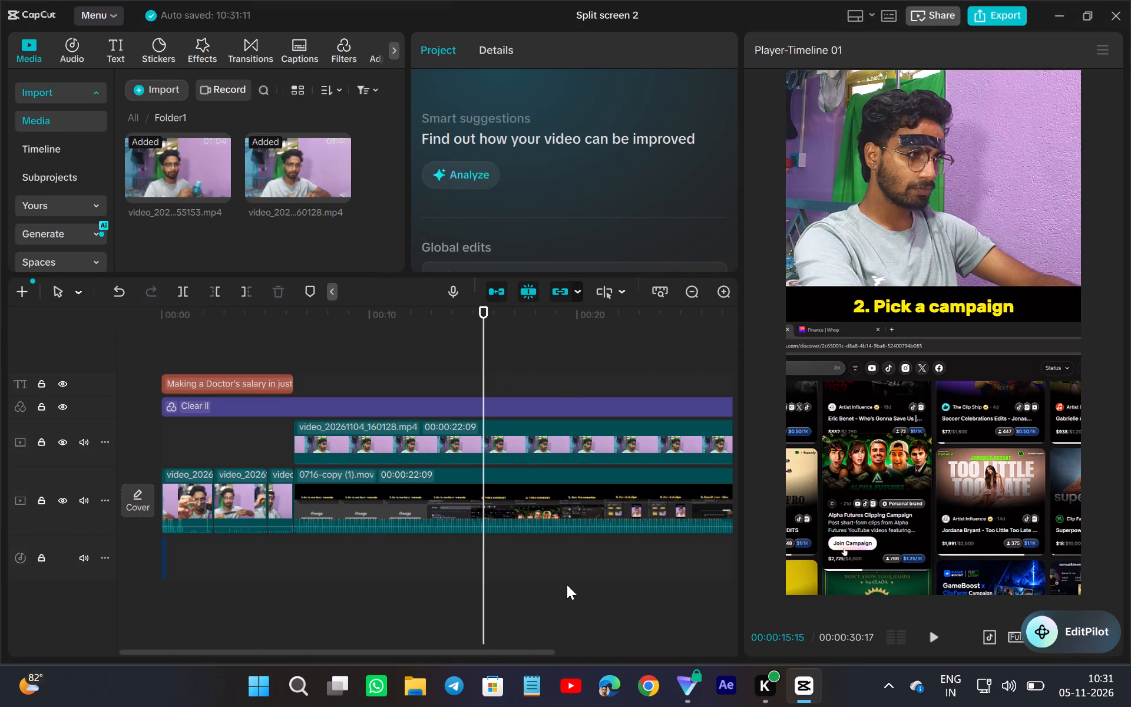
scroll(564, 584, "left", 1)
left_click(525, 561)
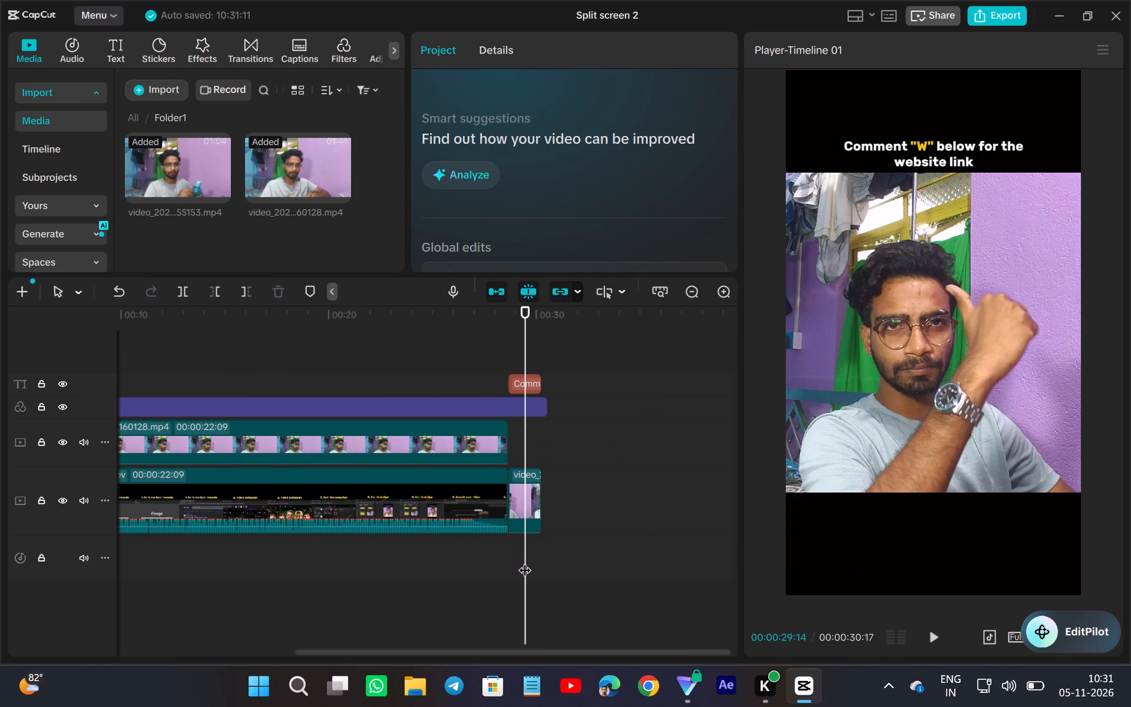
left_click_drag(295, 152, 515, 487)
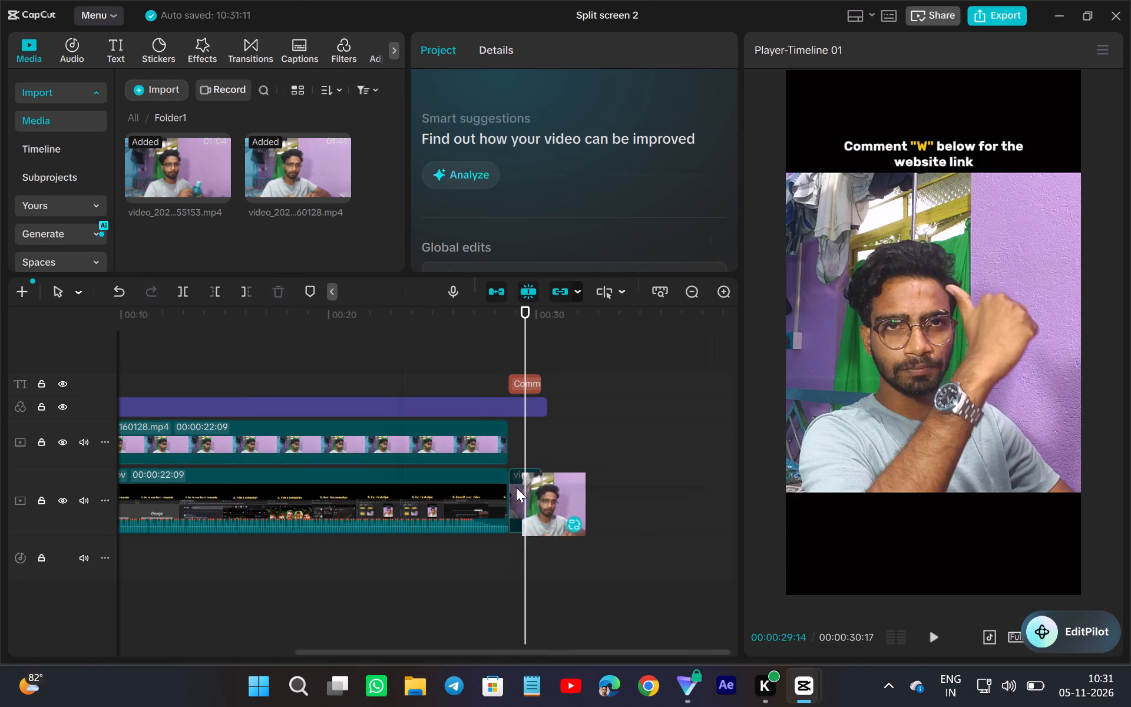
scroll(589, 439, "left", 14)
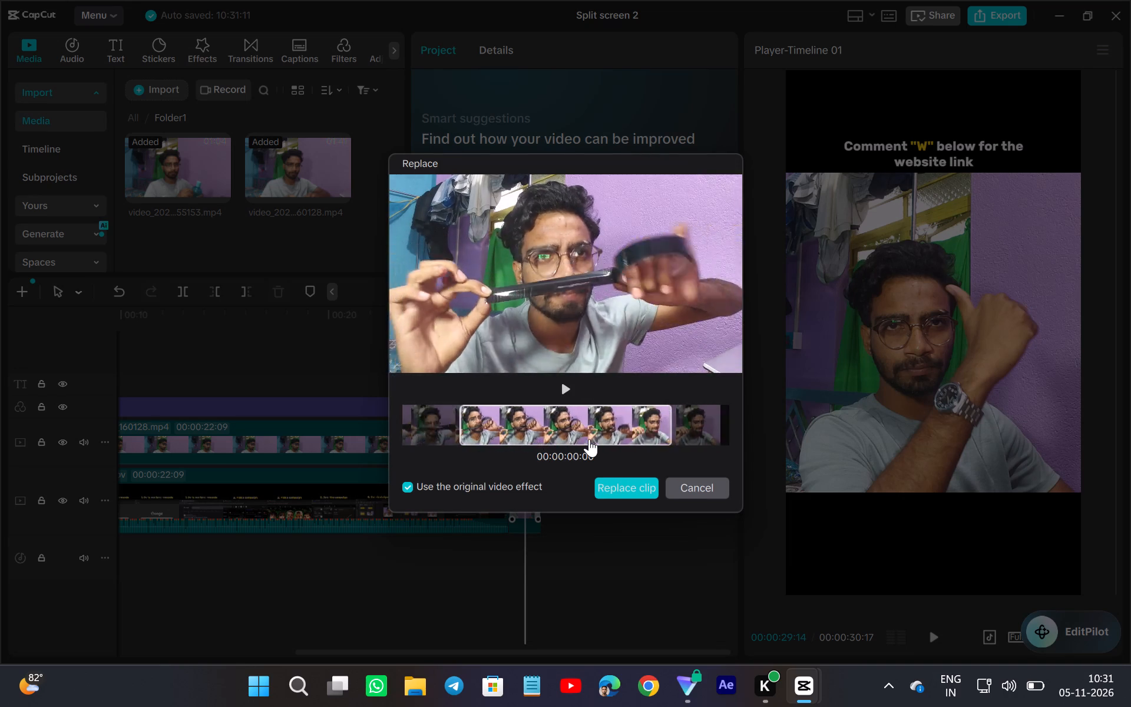
scroll(589, 439, "left", 4)
scroll(589, 439, "left", 20)
scroll(589, 439, "left", 1)
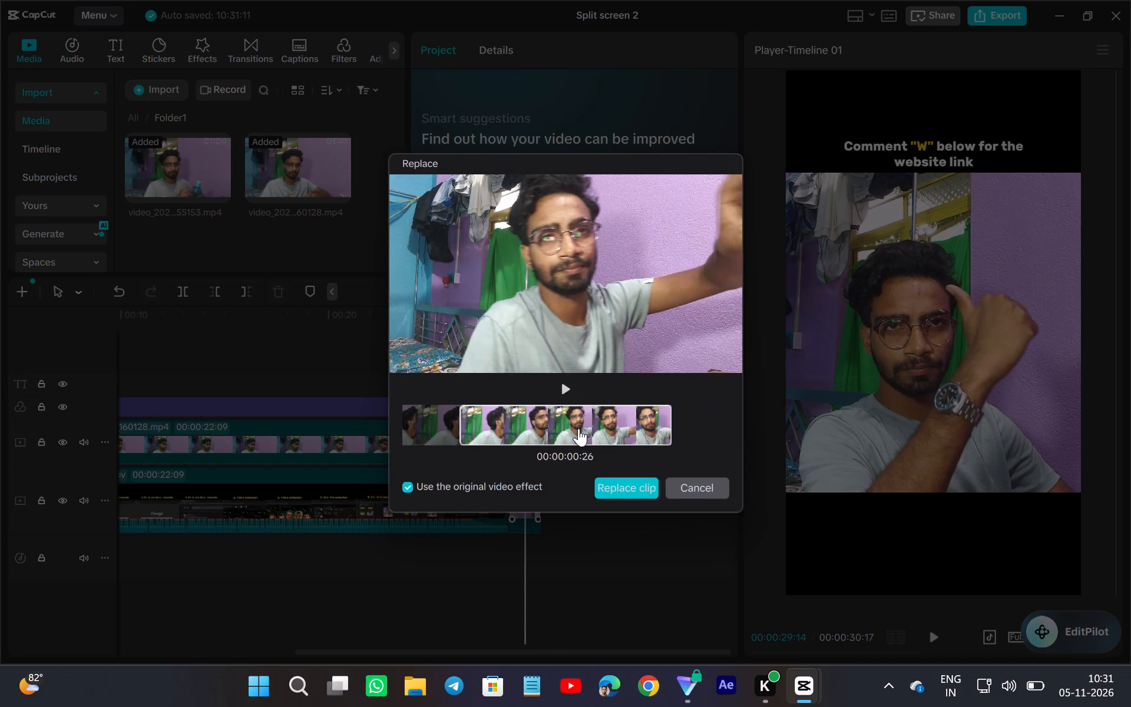
scroll(578, 428, "left", 6)
scroll(578, 428, "right", 1)
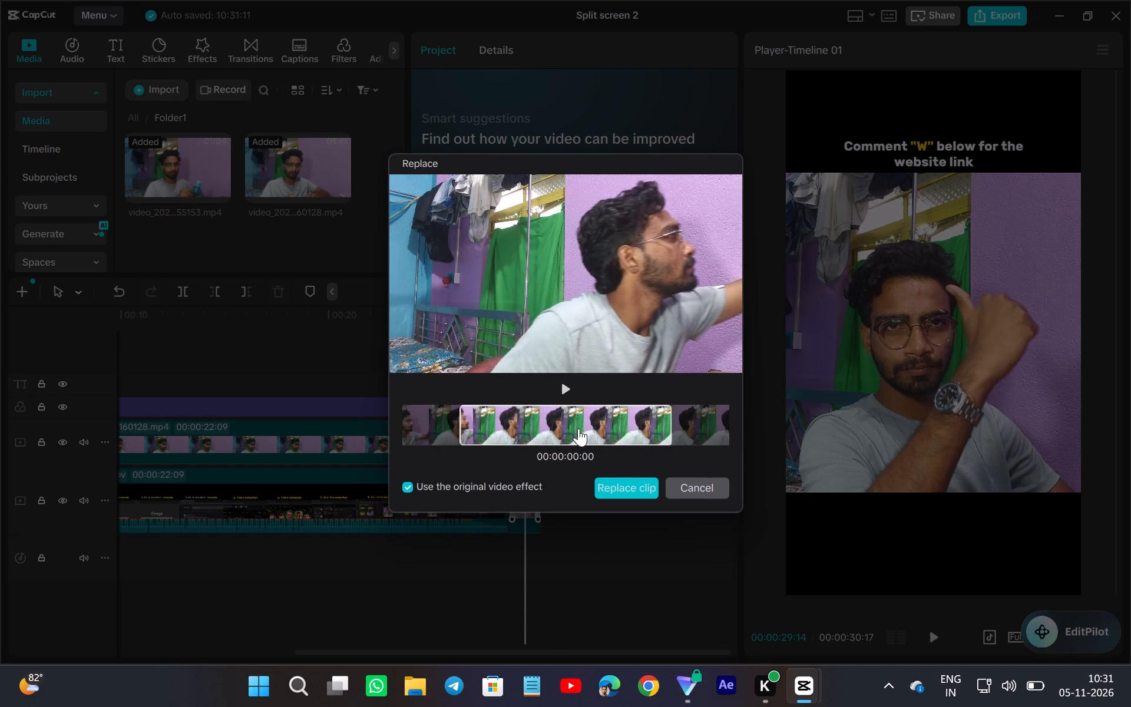
scroll(578, 428, "right", 1)
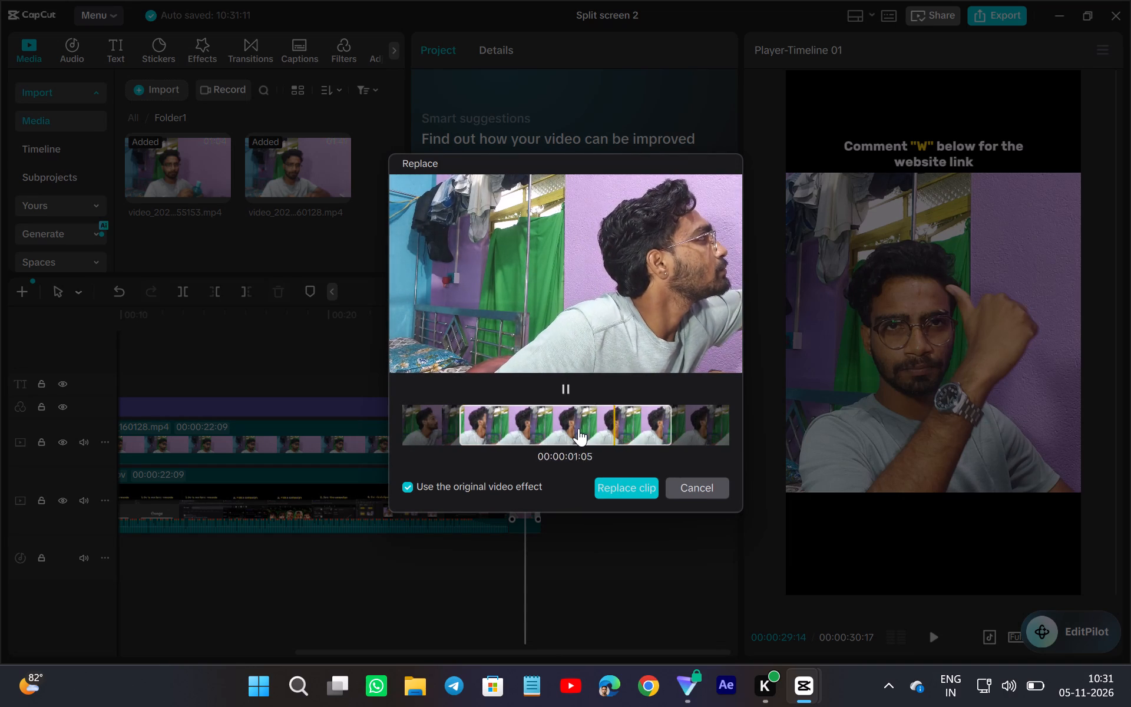
Preview different sections of video_20261104_160128.mp4 to look for a suitable excerpt for the closing clip.
left_click_drag(526, 428, 578, 470)
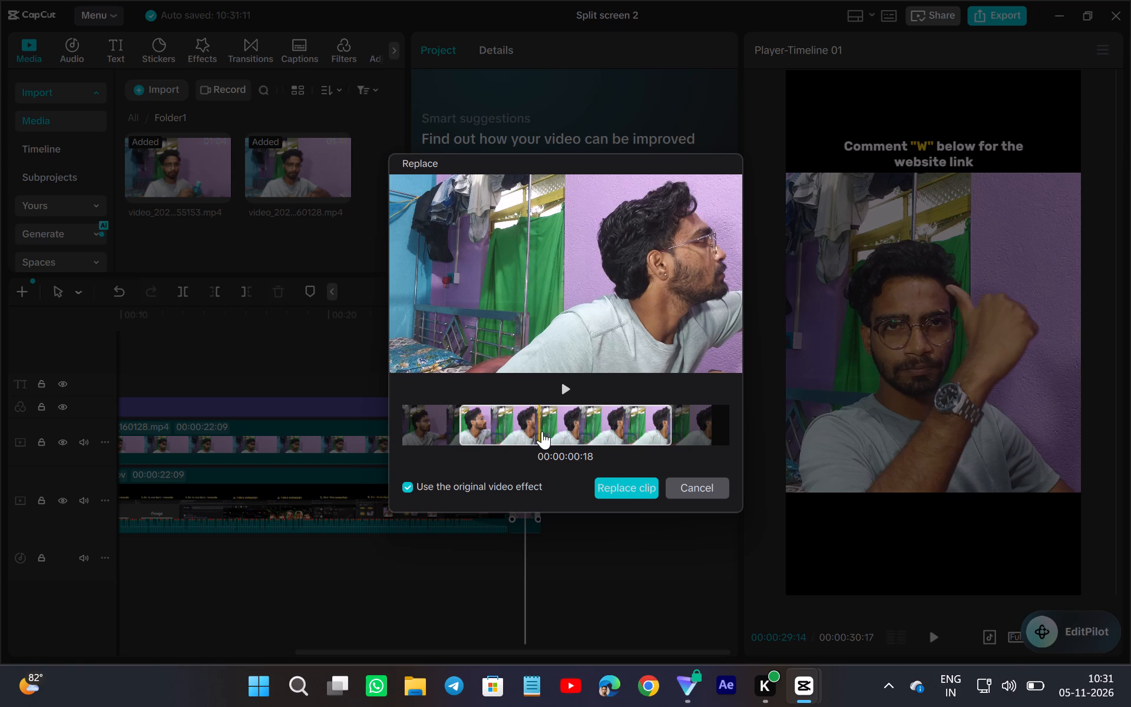
left_click_drag(542, 431, 0, 462)
left_click_drag(482, 441, 951, 494)
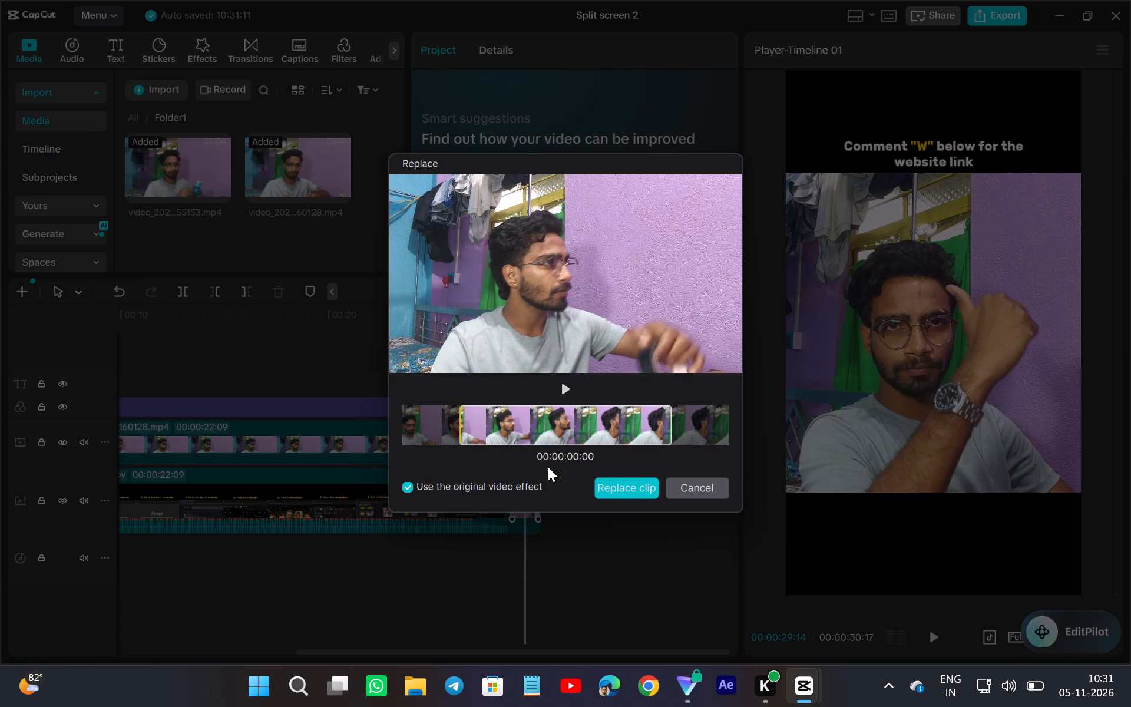
scroll(549, 466, "right", 1)
scroll(585, 431, "right", 2)
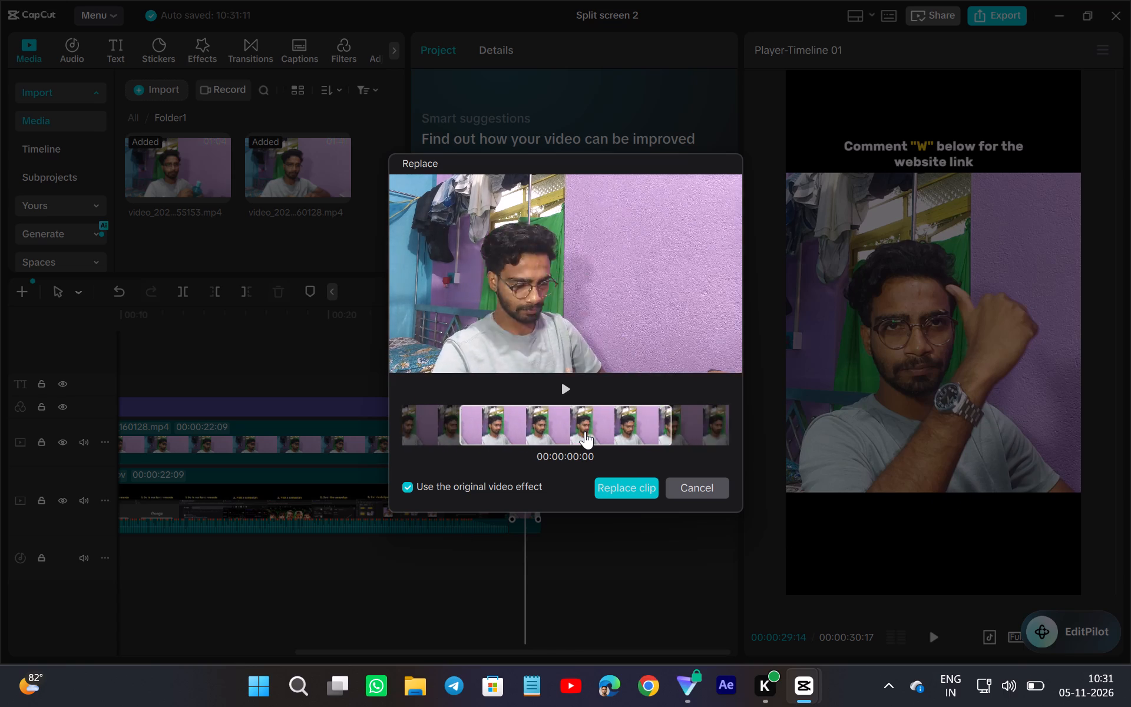
scroll(585, 431, "right", 1)
scroll(585, 431, "left", 1)
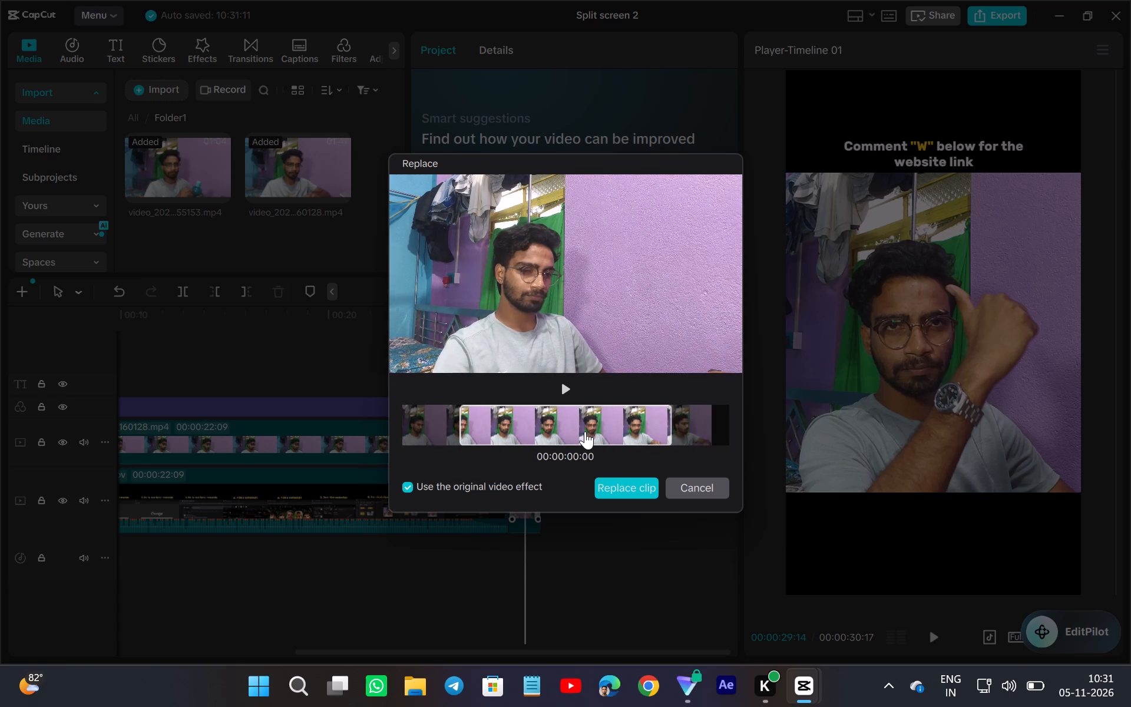
scroll(585, 431, "left", 2)
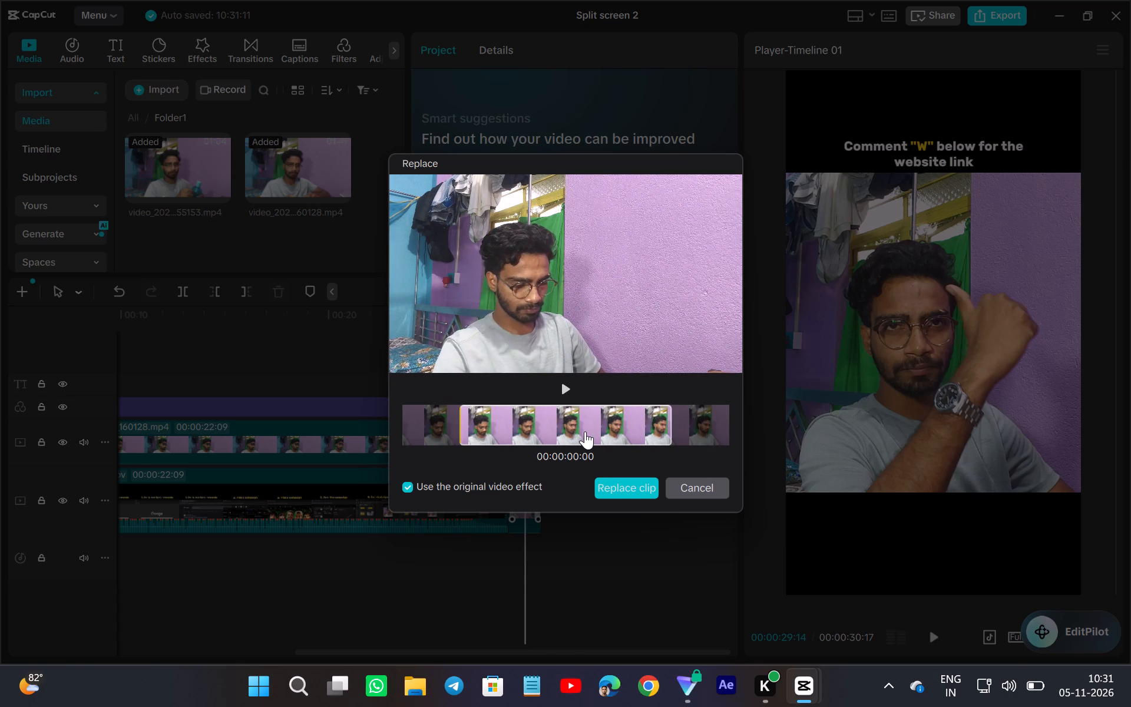
left_click(563, 387)
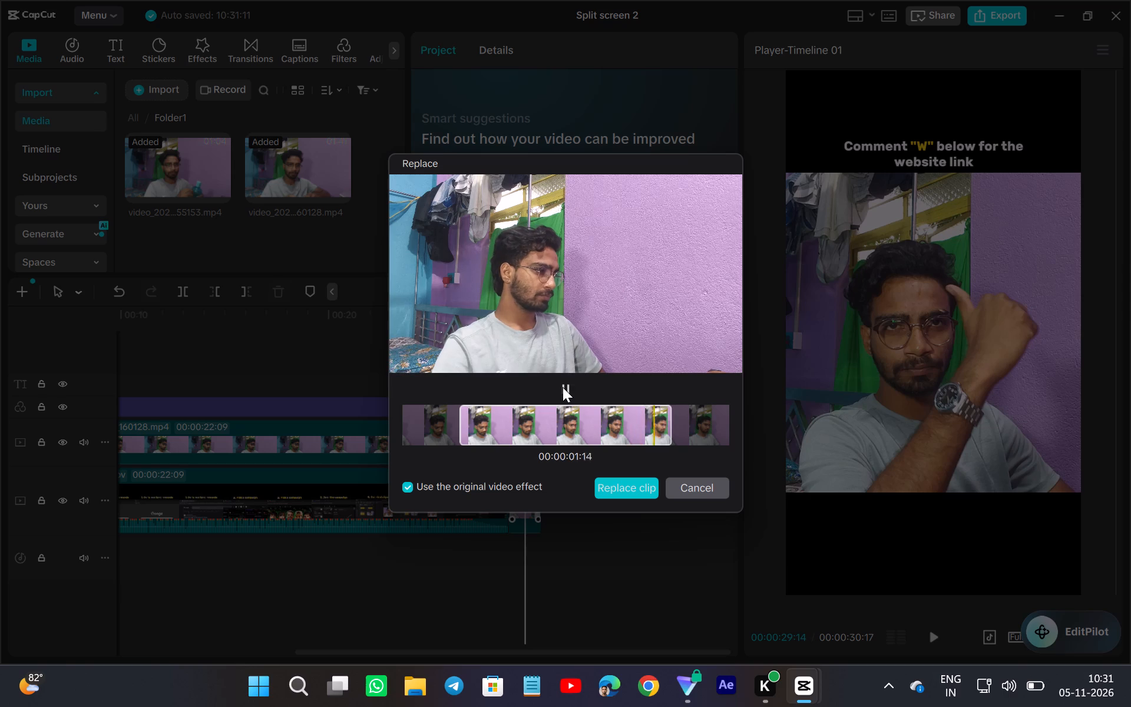
left_click_drag(599, 424, 450, 439)
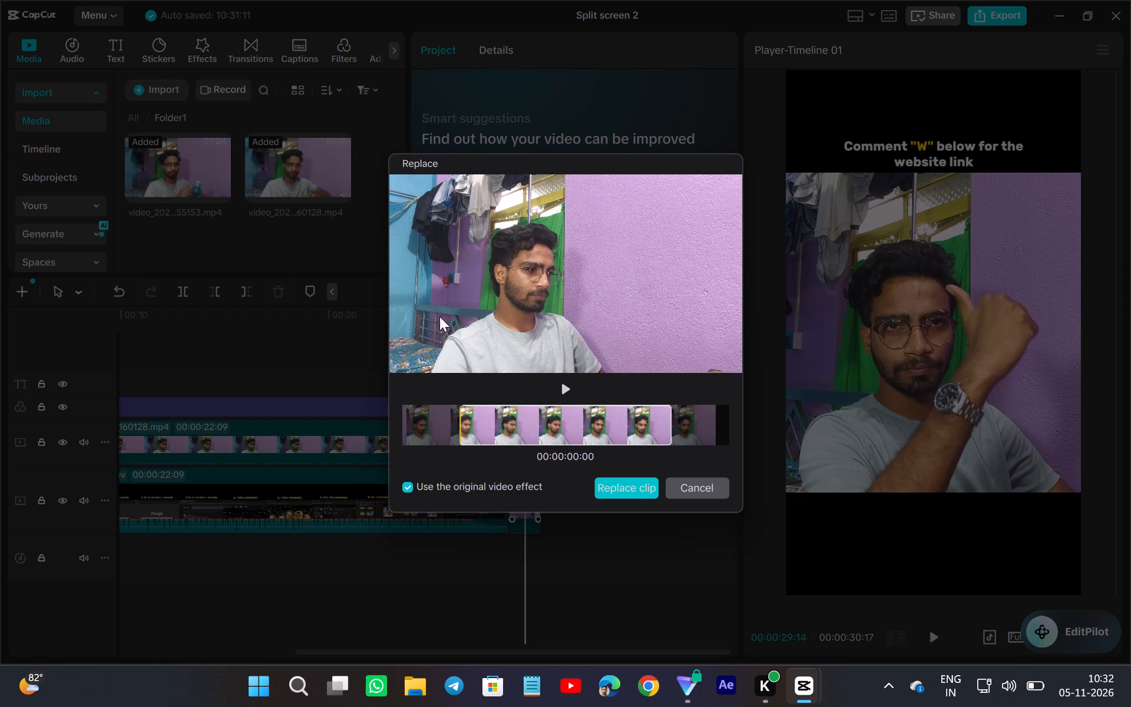
Choose the video_20261104_160128.mp4 excerpt where the man pulls off the headband and replace the closing clip with it.
scroll(521, 426, "right", 1)
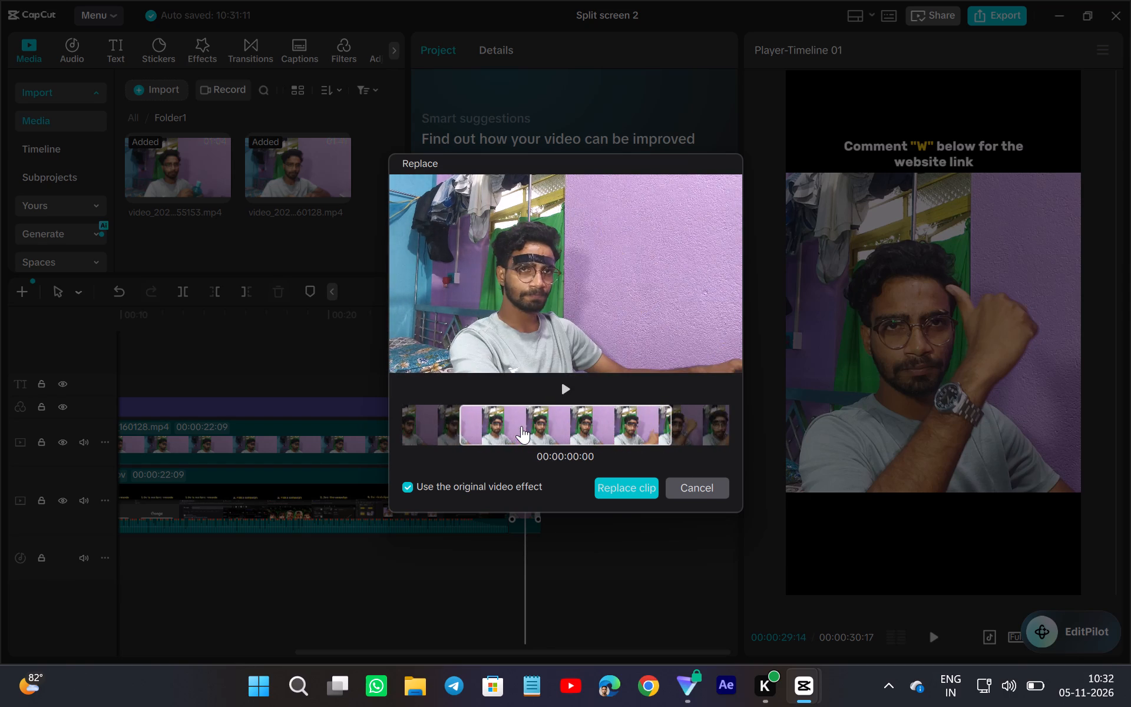
scroll(521, 426, "right", 2)
left_click(569, 385)
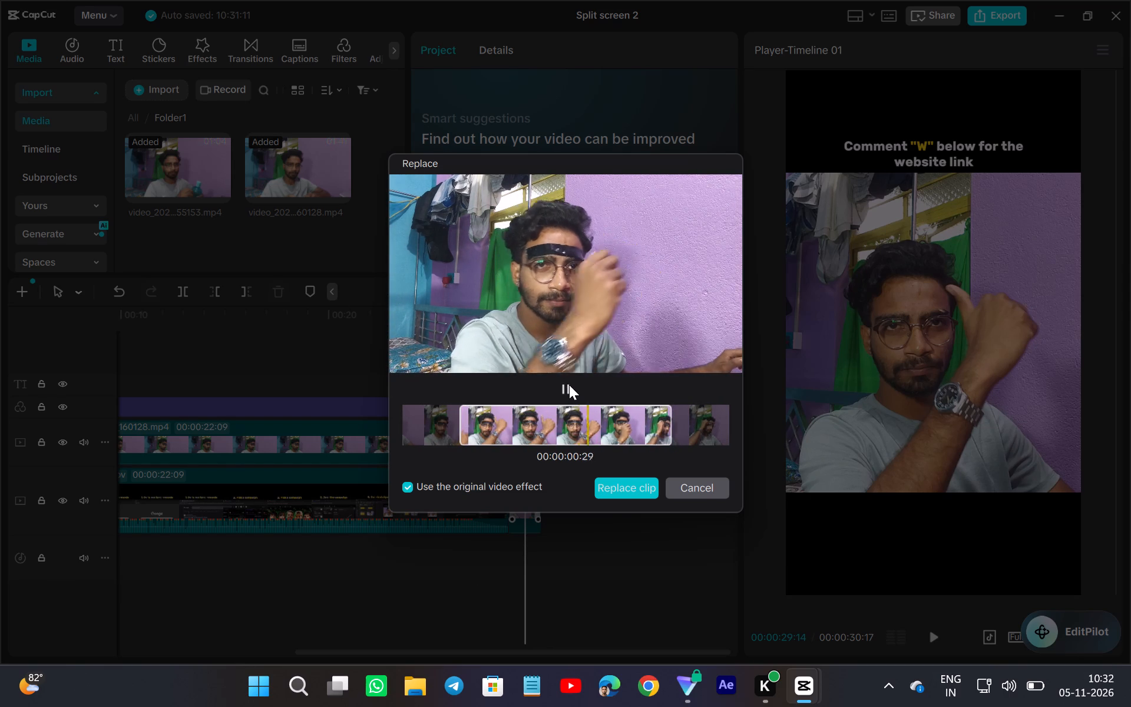
left_click_drag(548, 417, 672, 456)
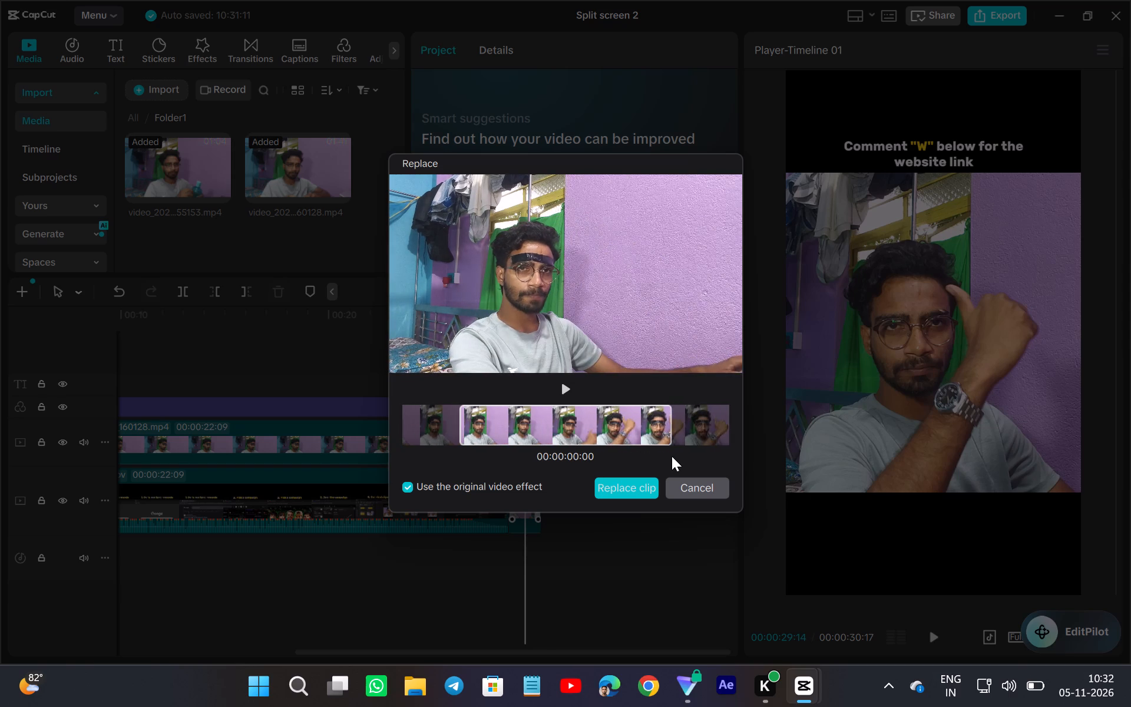
left_click_drag(672, 456, 494, 474)
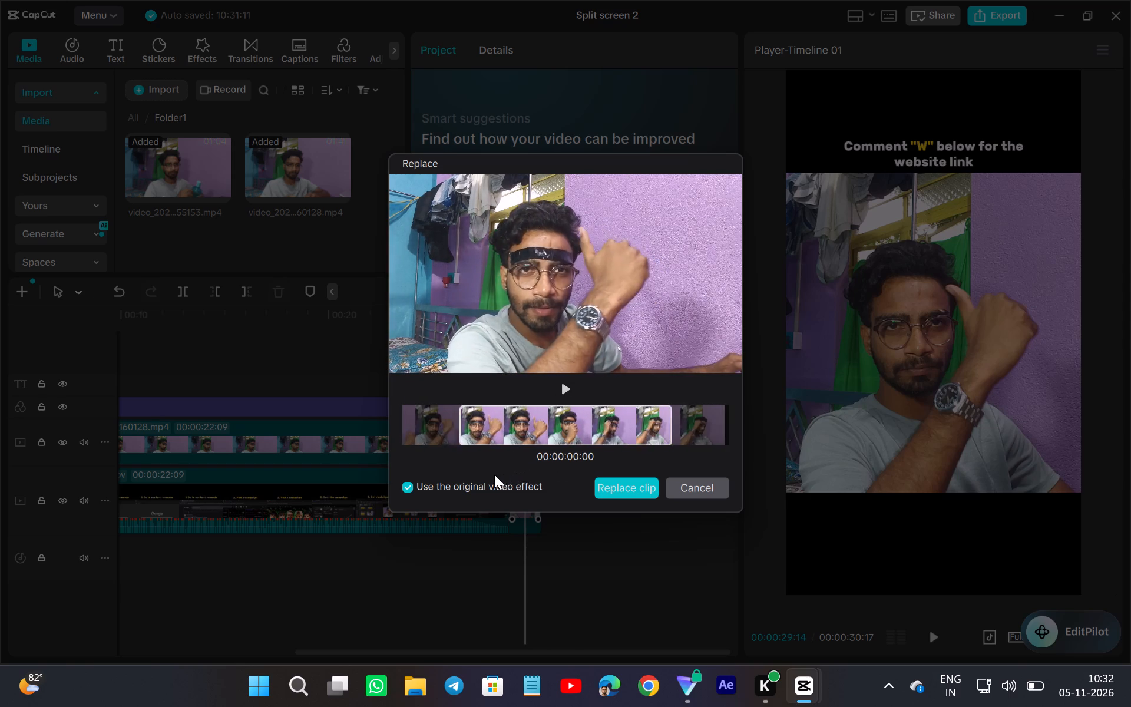
left_click_drag(494, 474, 396, 490)
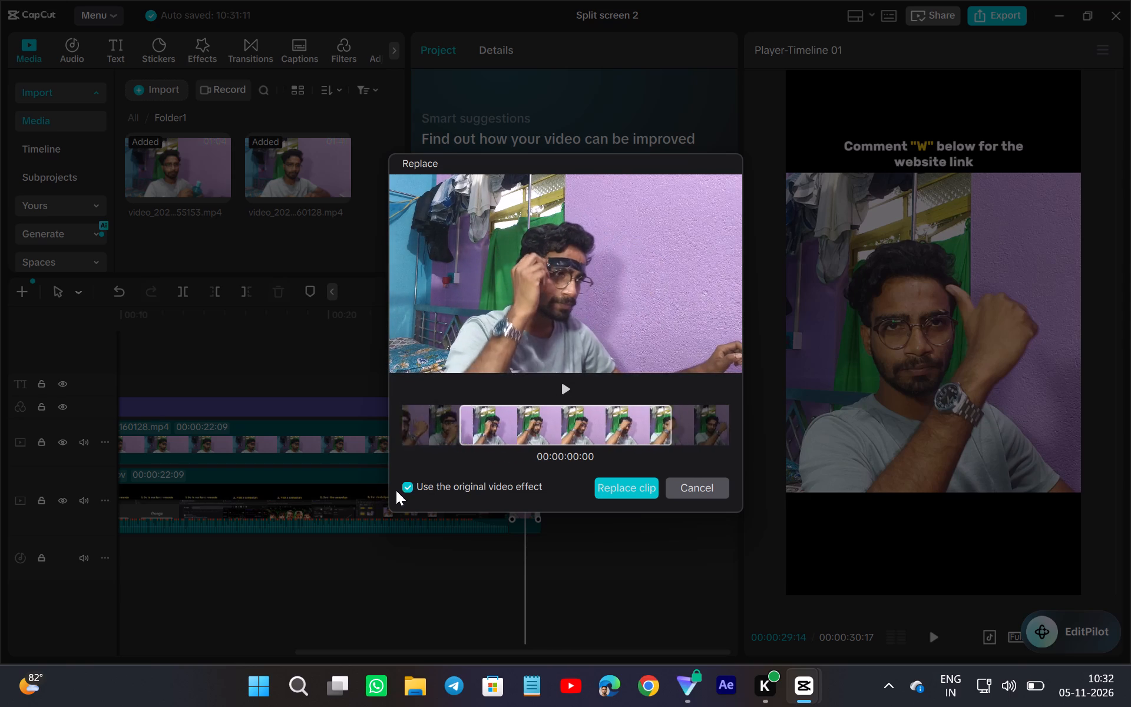
left_click_drag(396, 490, 512, 512)
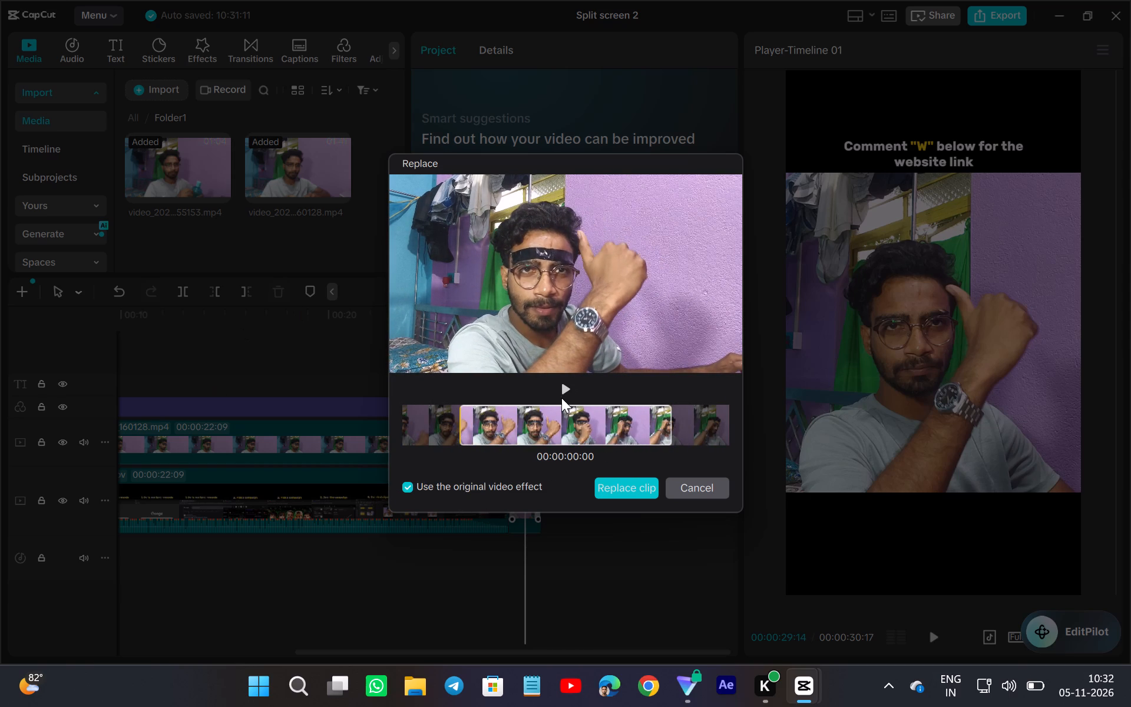
left_click(561, 398)
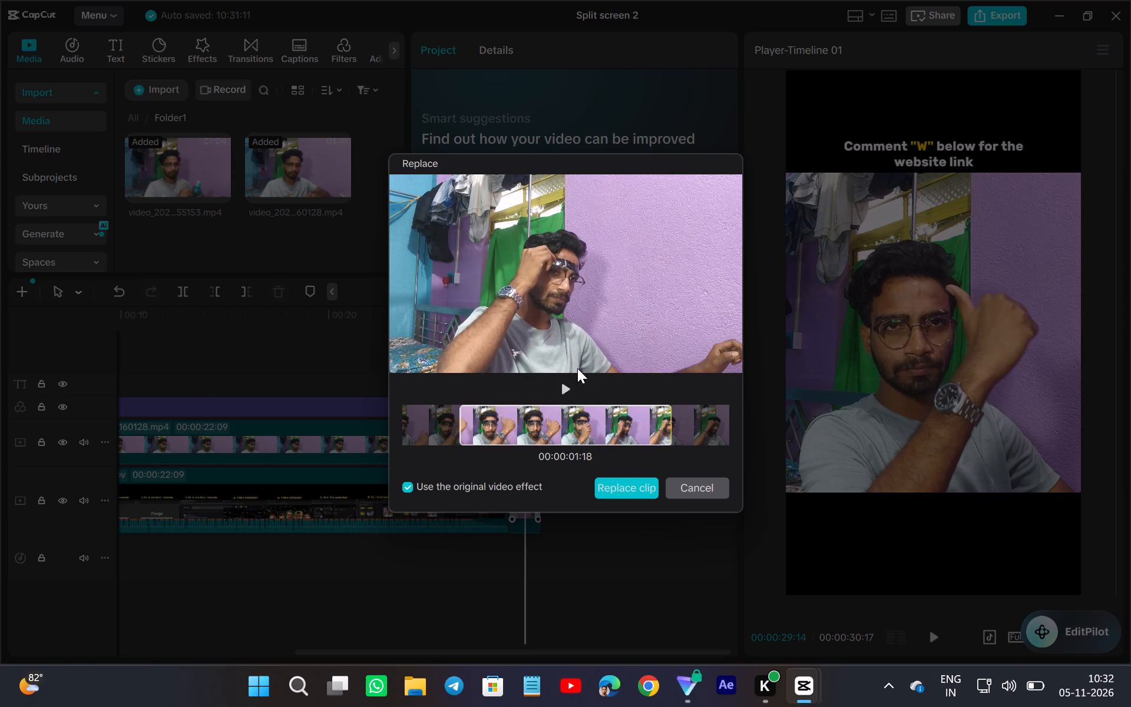
left_click_drag(598, 422, 398, 450)
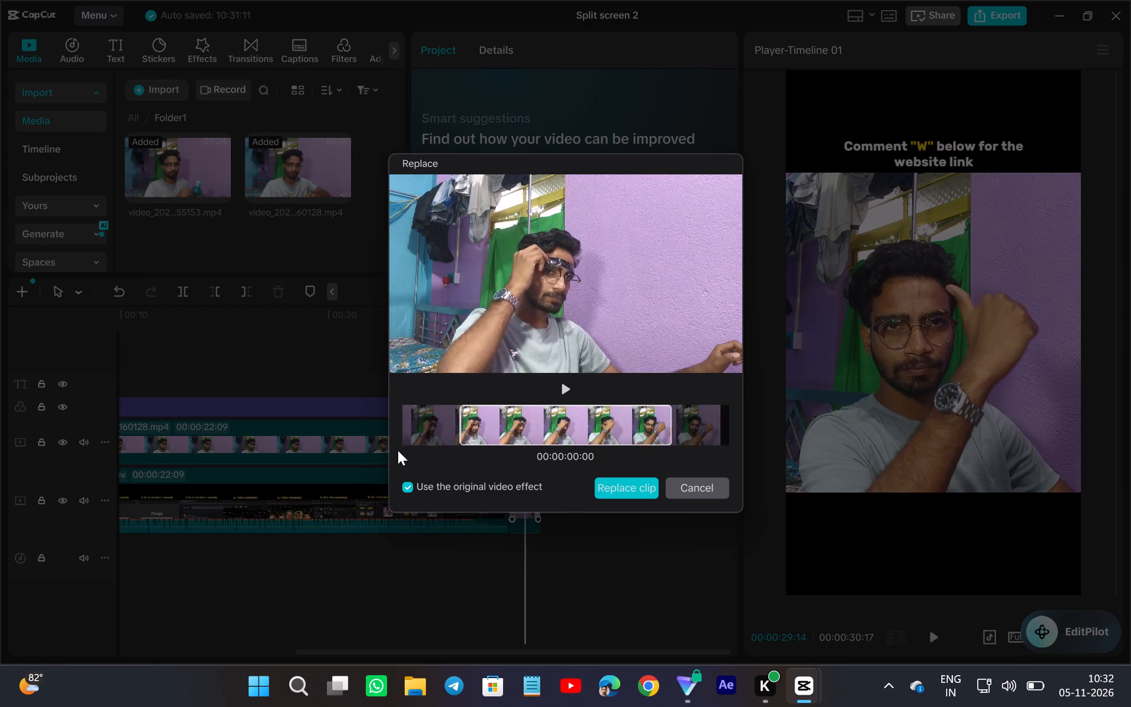
left_click_drag(398, 450, 319, 464)
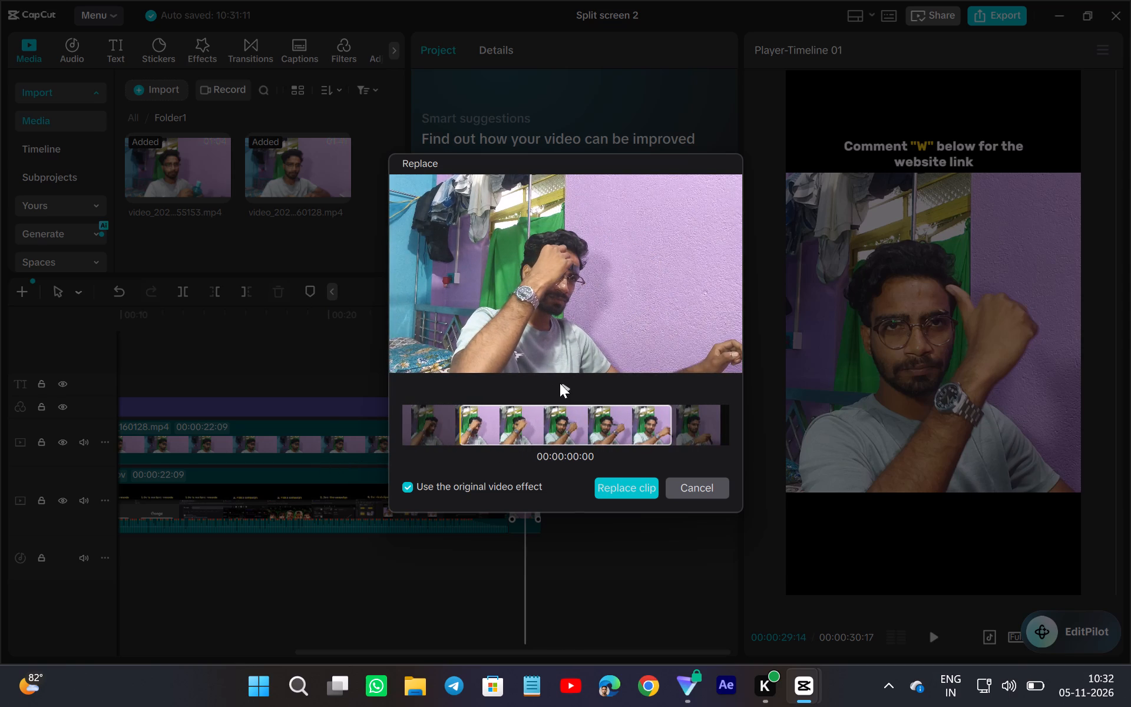
left_click(564, 384)
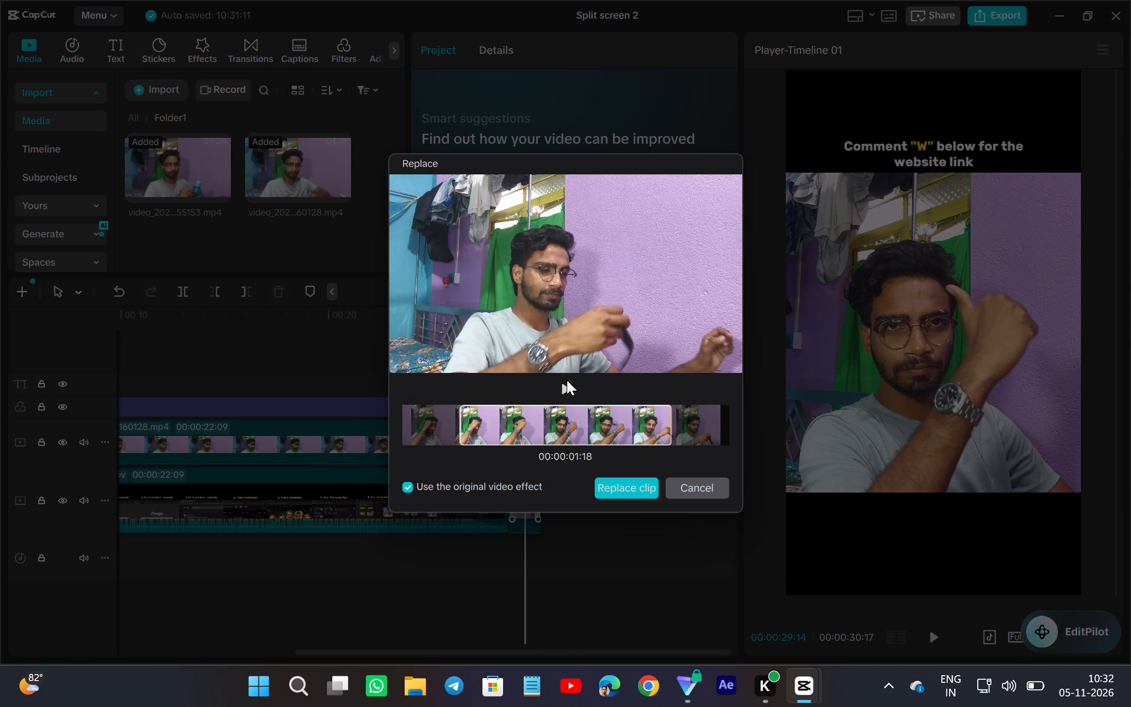
left_click(639, 498)
Shorten the Clear II filter so it ends with the closing clip at 00:00:30:08.
left_click(428, 533)
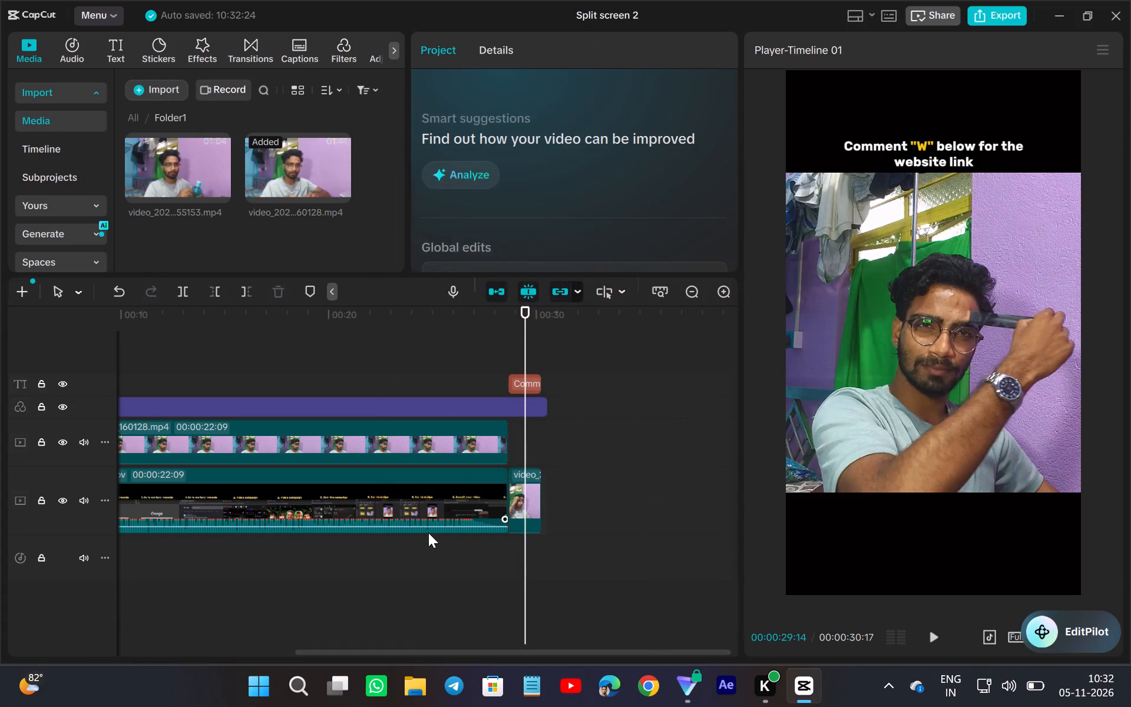
left_click(404, 591)
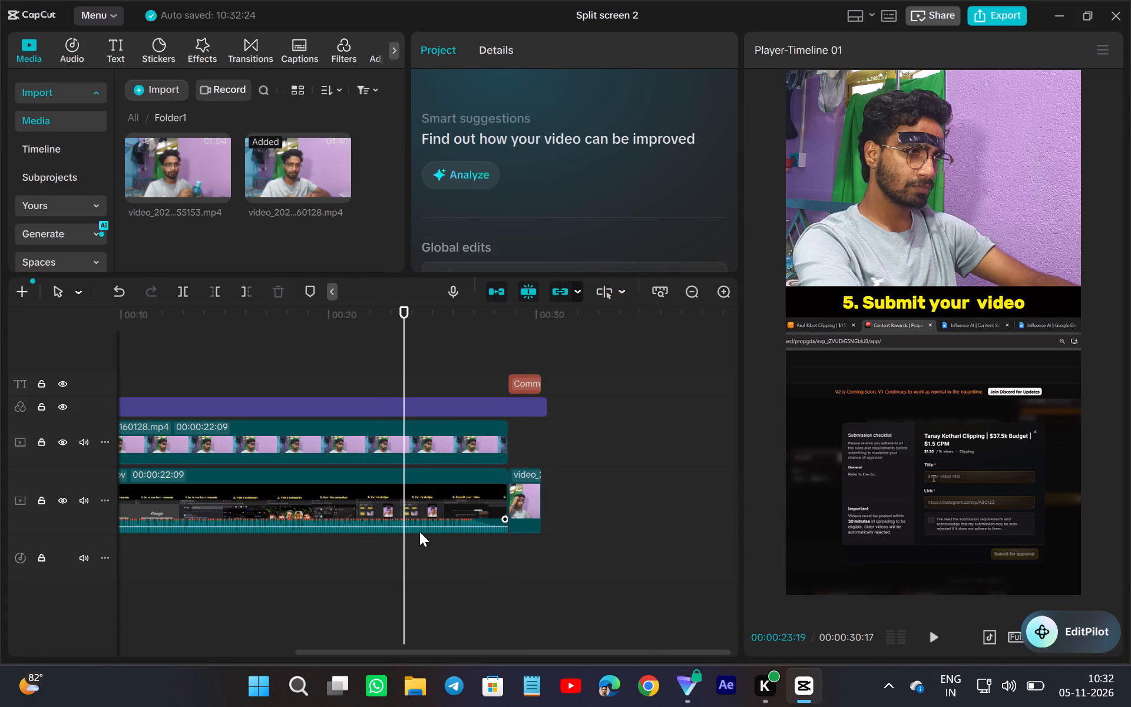
left_click(530, 408)
left_click_drag(546, 407, 537, 415)
left_click(477, 374)
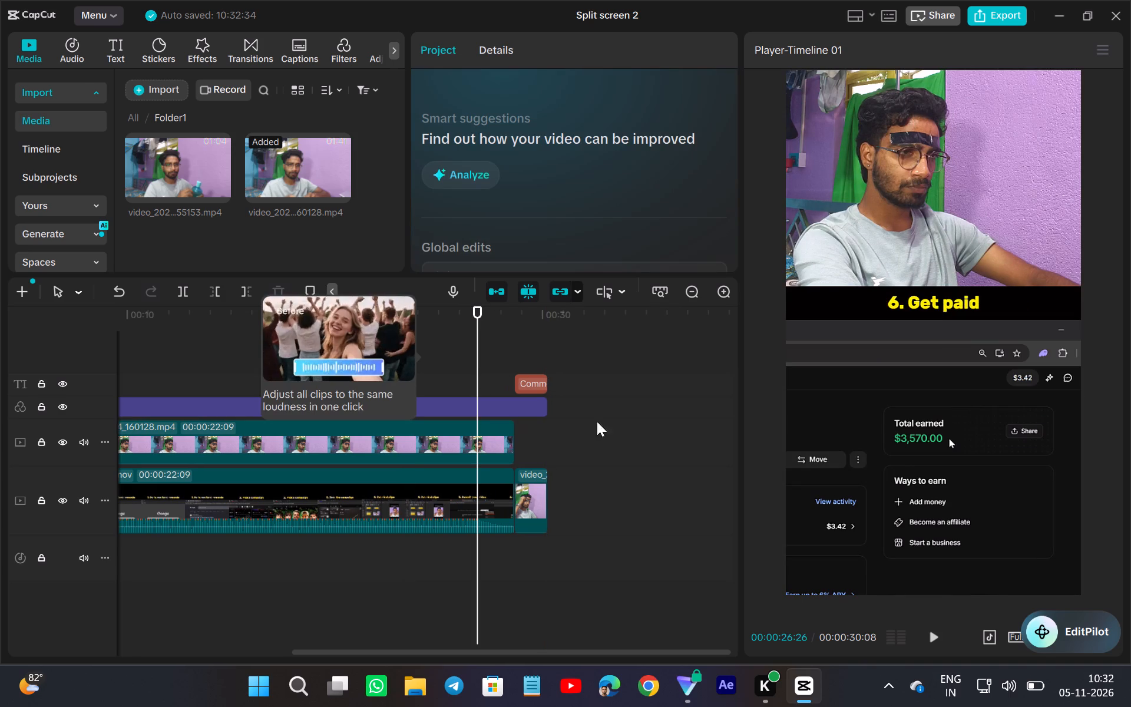
Reposition the closing clip slightly leftward in the frame so the man sits centred below the Comment "W" text.
left_click(533, 449)
left_click(535, 491)
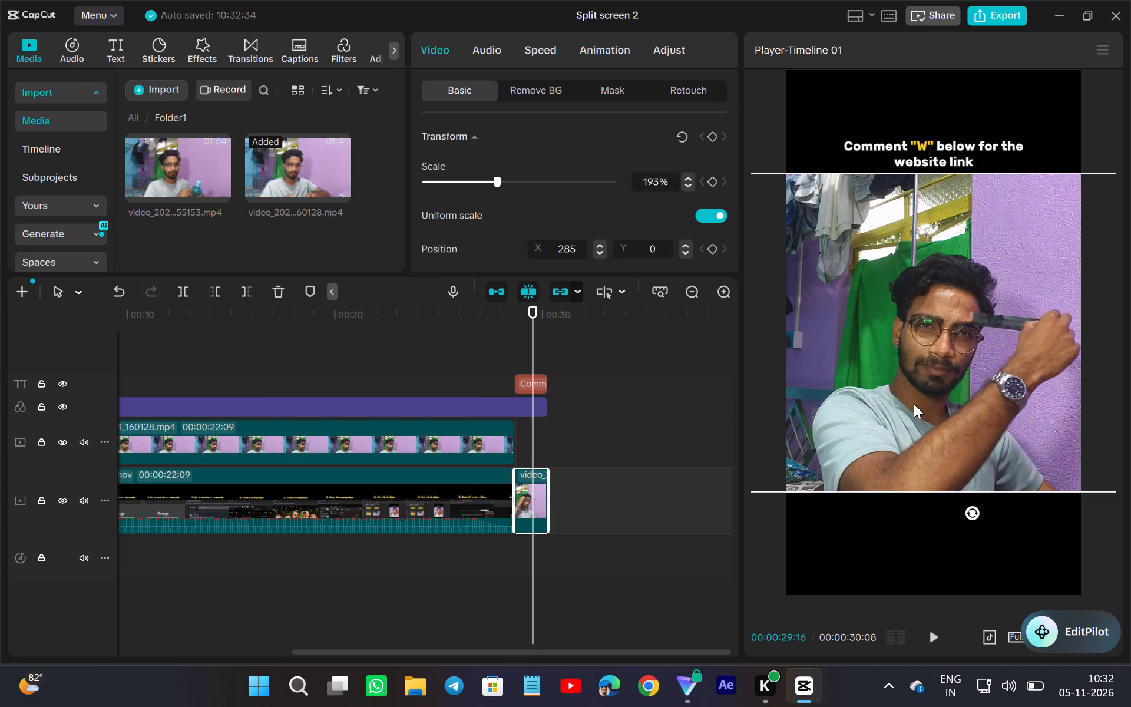
left_click_drag(947, 394, 925, 398)
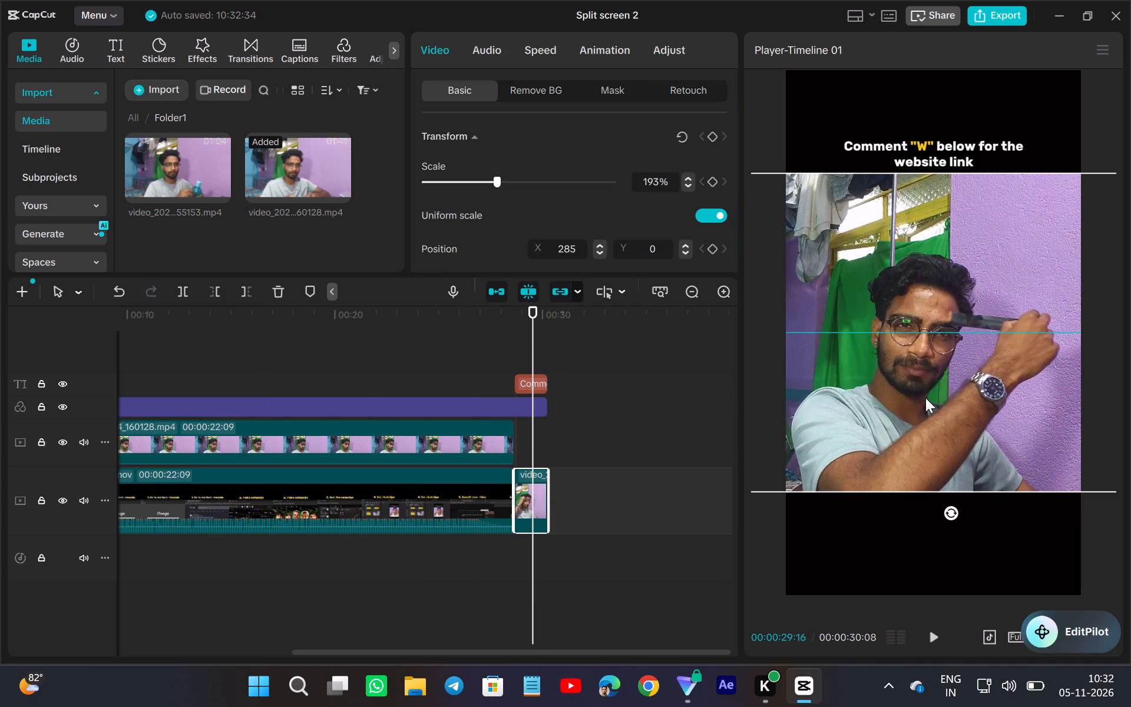
left_click_drag(925, 398, 931, 394)
Shift the video_20261104_160128.mp4 split-screen overlay slightly rightward in the frame, to about X 156, Y 1313.
left_click(348, 372)
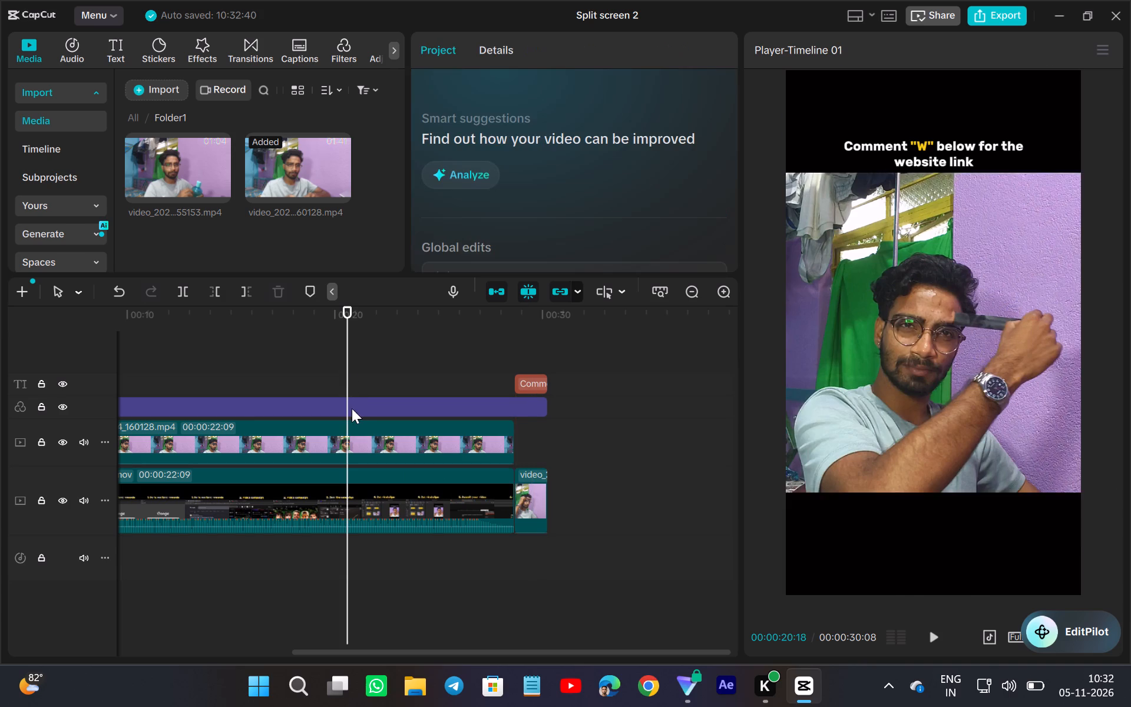
left_click(350, 435)
left_click_drag(878, 221, 884, 220)
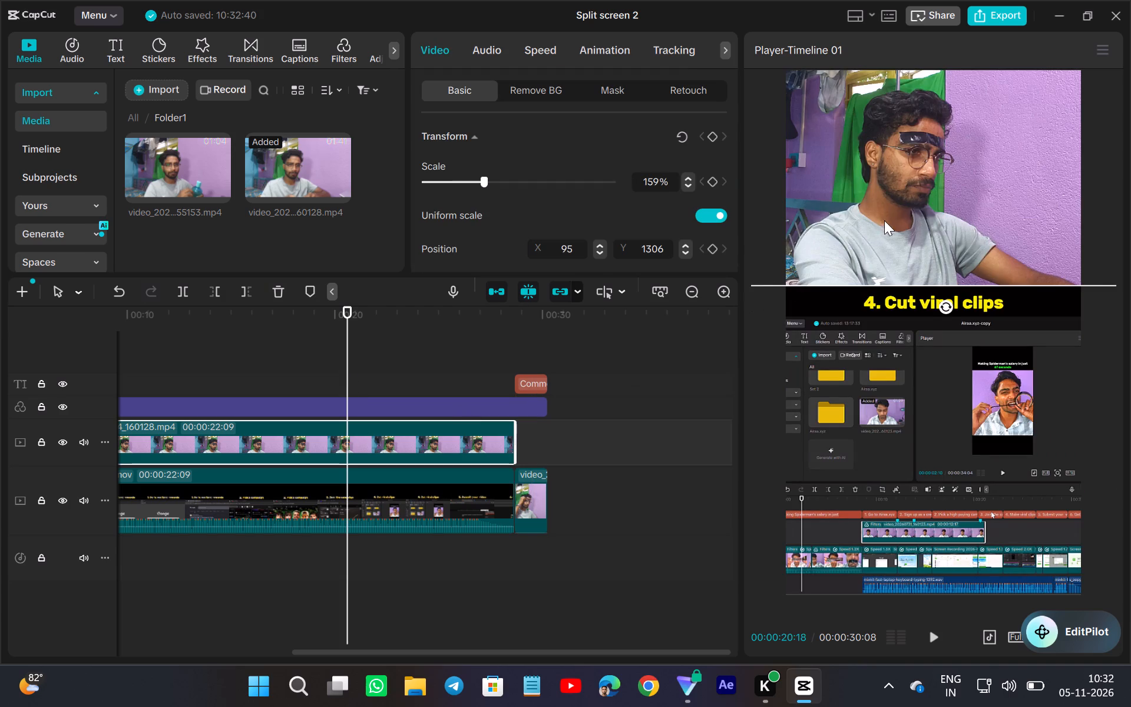
left_click_drag(884, 220, 888, 220)
left_click(888, 220)
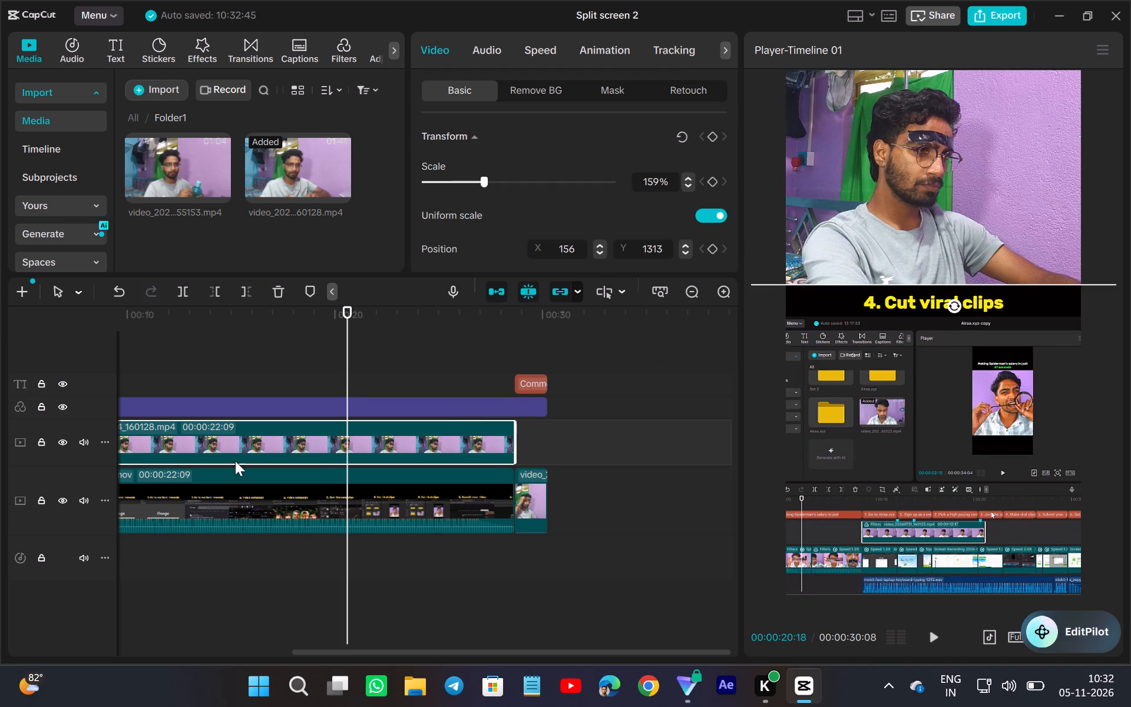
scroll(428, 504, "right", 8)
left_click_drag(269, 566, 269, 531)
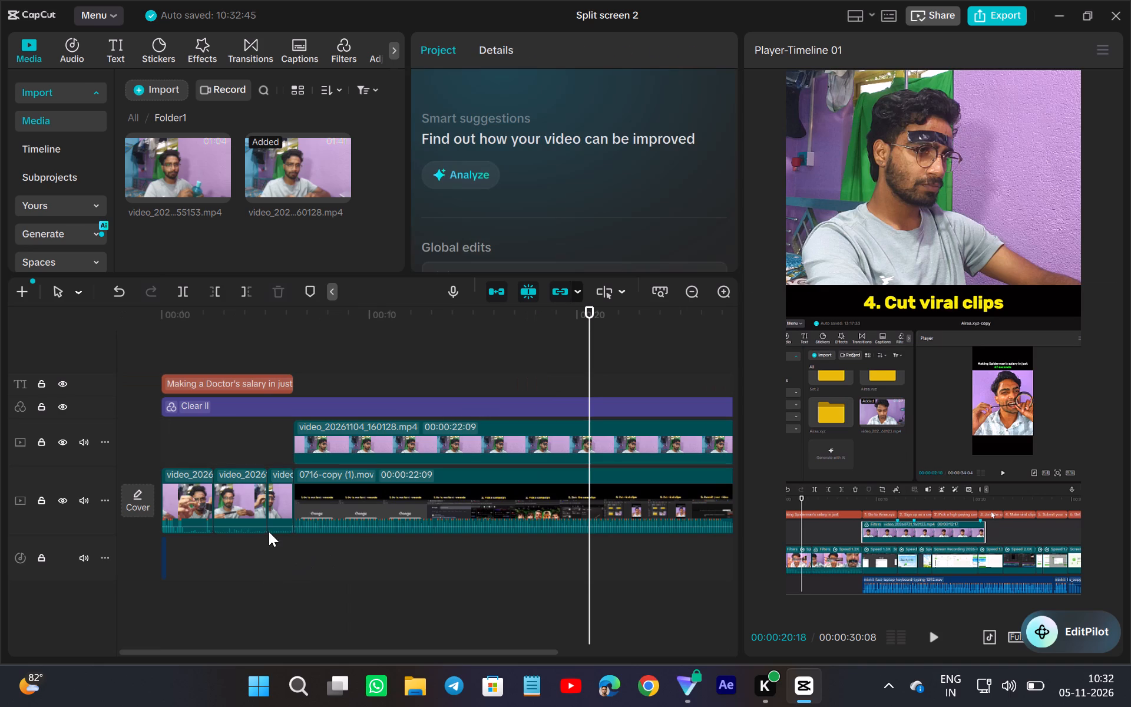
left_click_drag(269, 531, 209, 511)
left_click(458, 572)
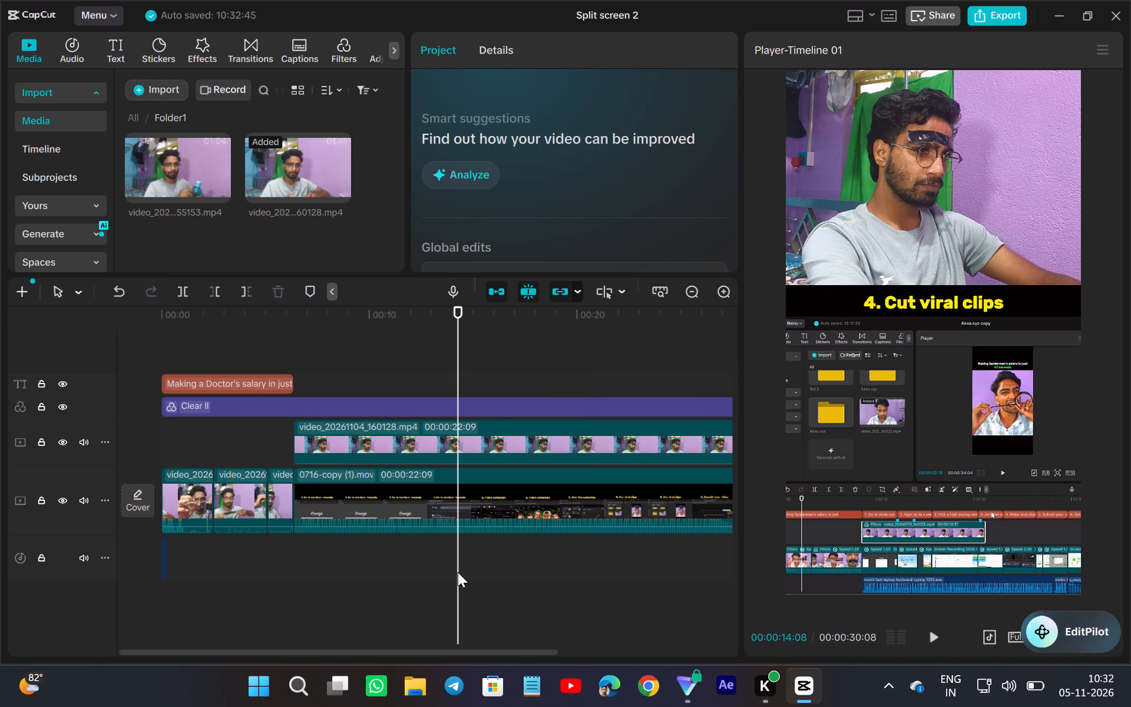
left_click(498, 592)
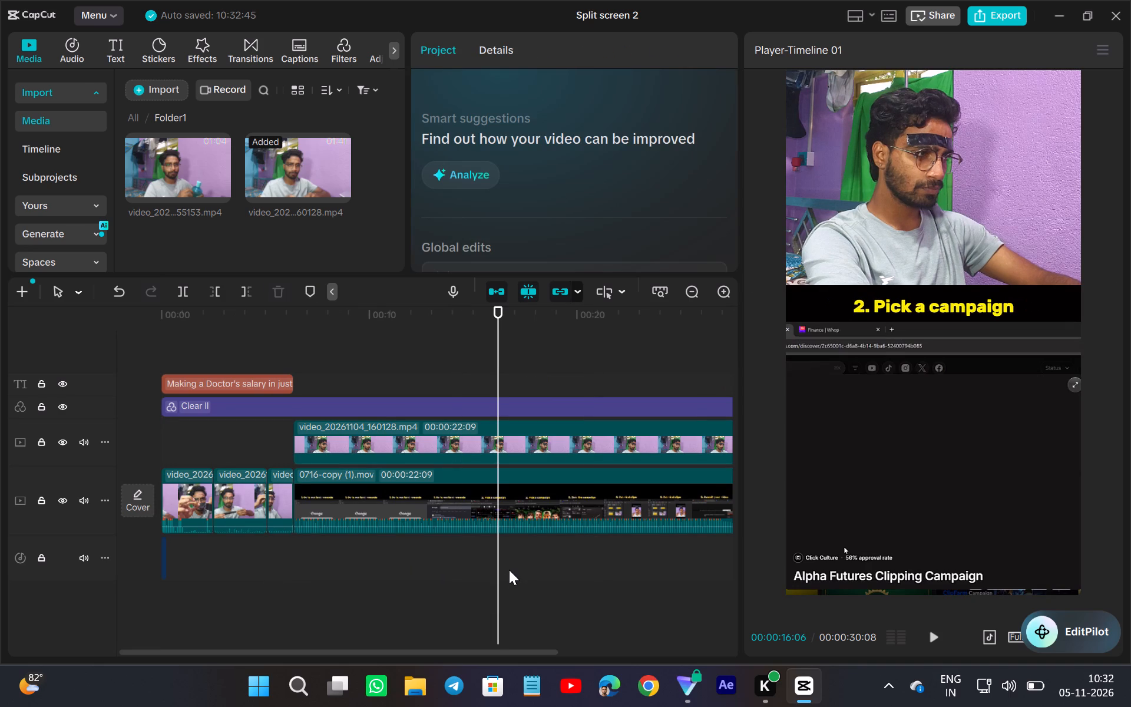
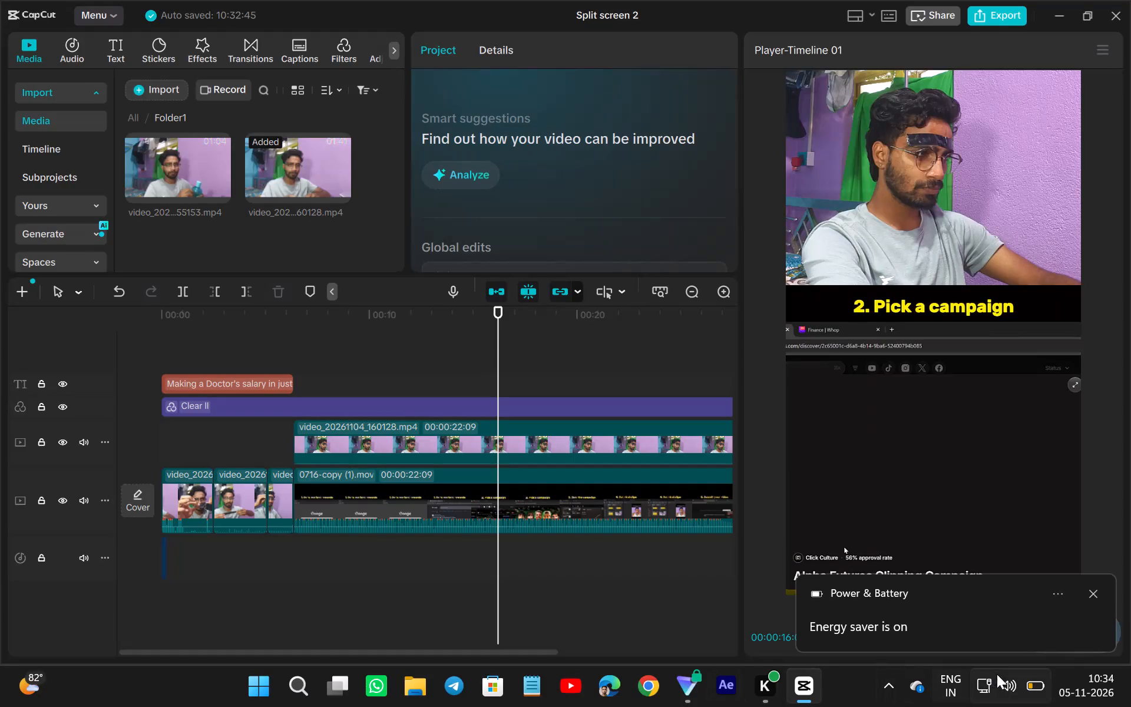
Turn off the Windows energy saver mode and return to the video project.
left_click(1003, 672)
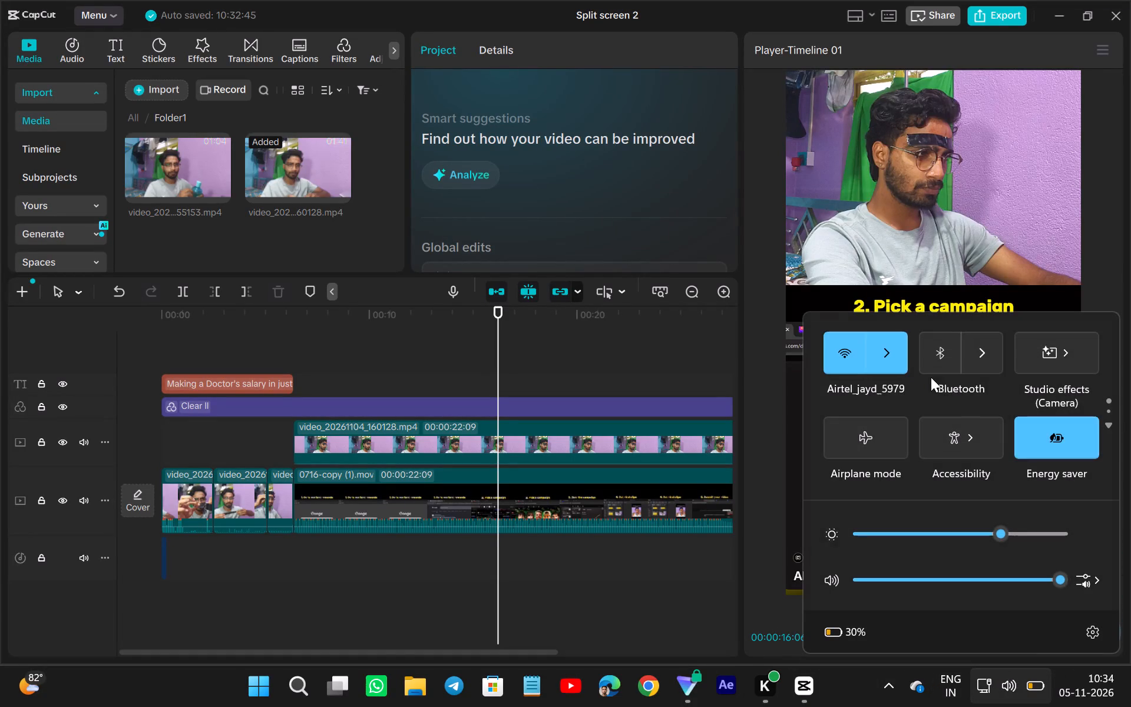
left_click(1068, 452)
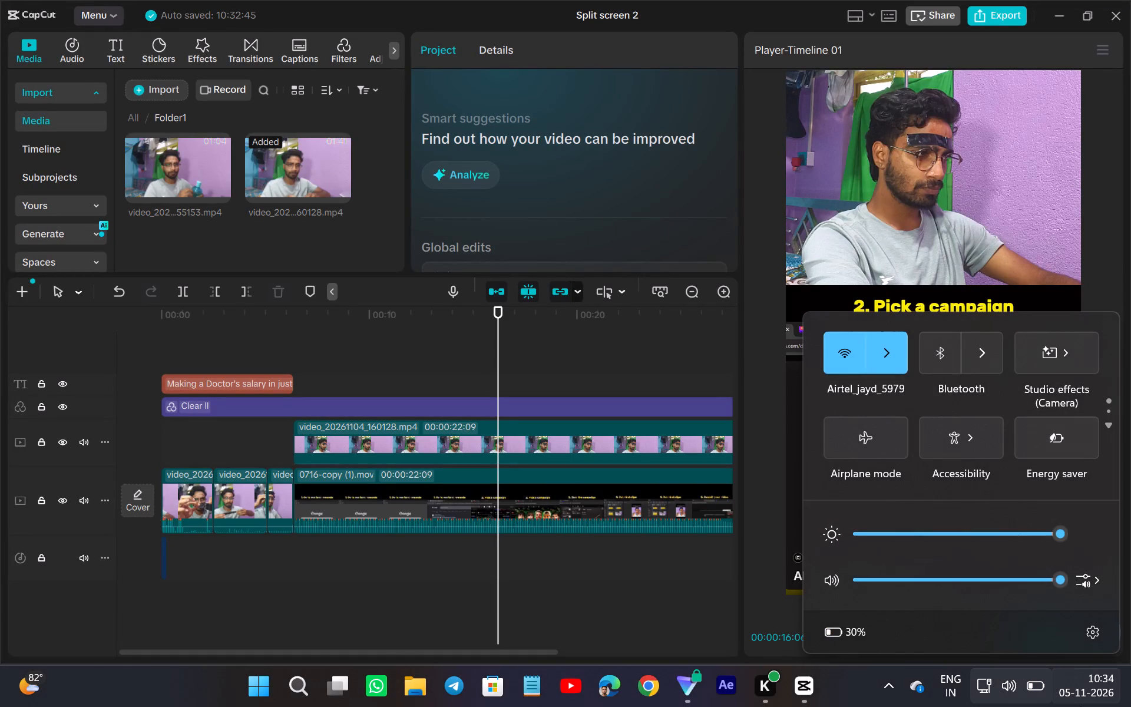
left_click(983, 685)
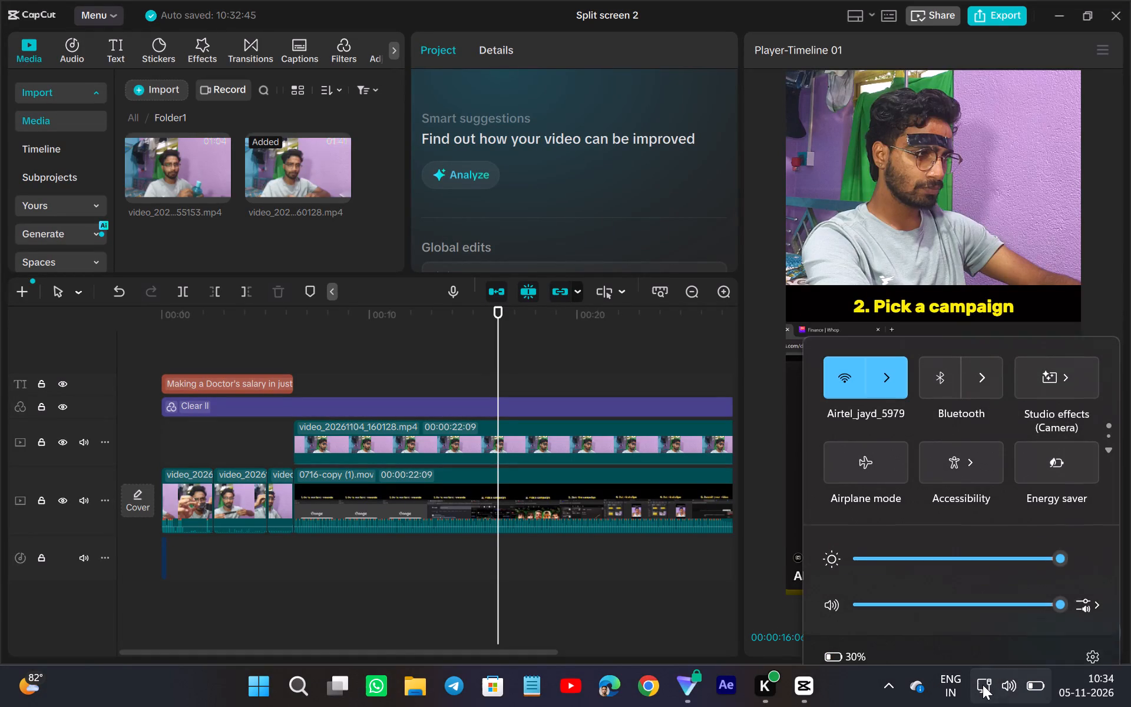
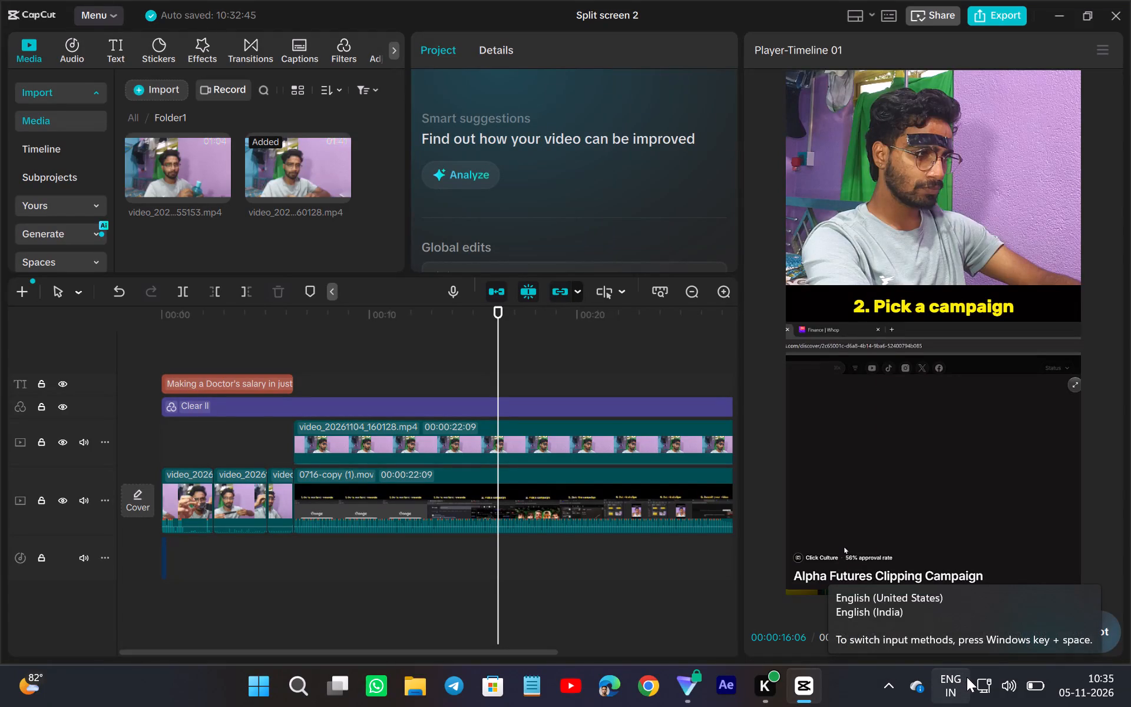
Scale the three intro clips at the start of the main track together to 193%.
left_click_drag(269, 554, 190, 518)
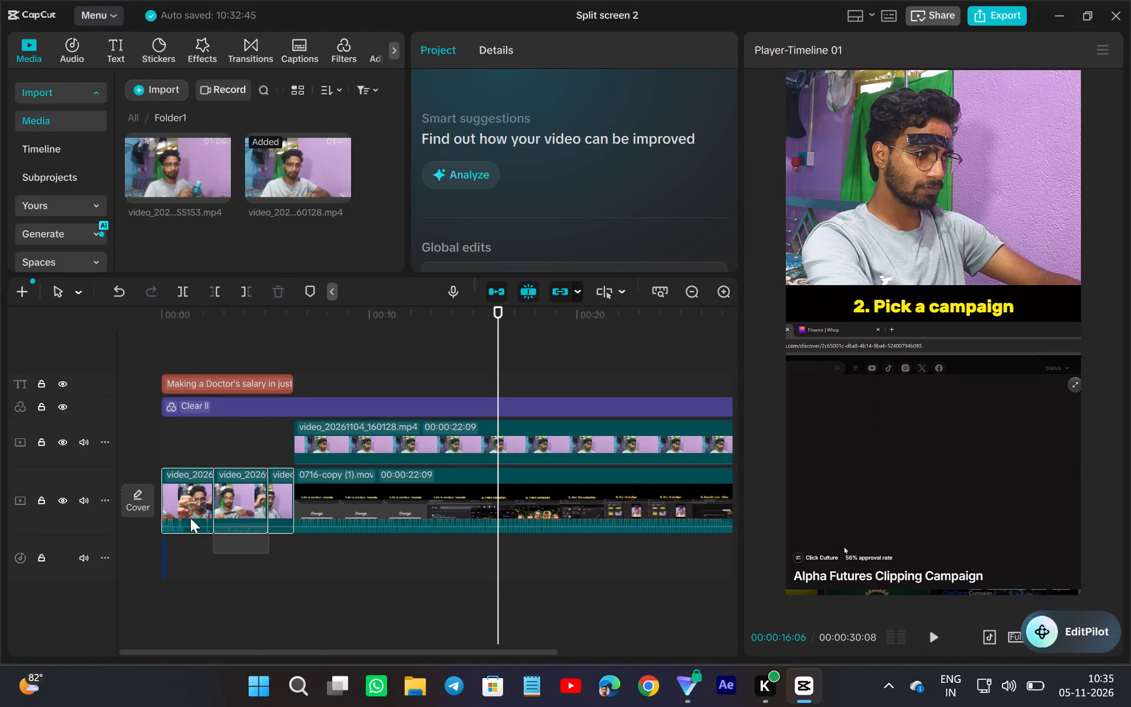
left_click_drag(190, 518, 181, 513)
left_click(239, 440)
left_click_drag(276, 553, 276, 552)
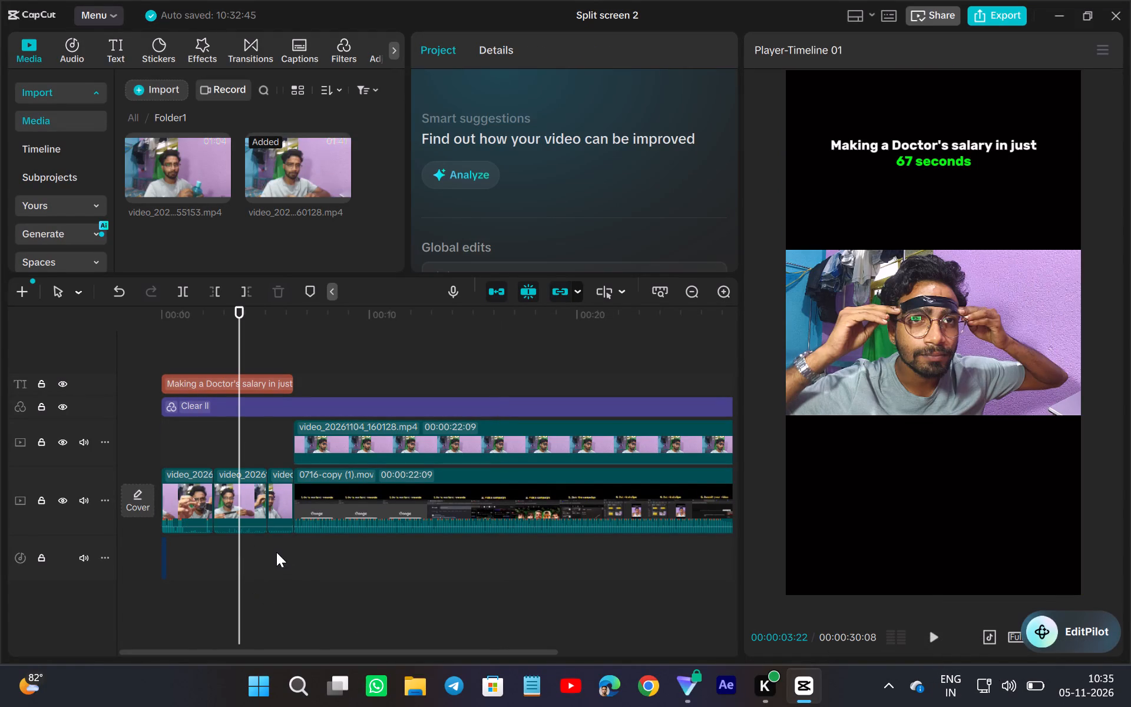
left_click_drag(276, 552, 174, 496)
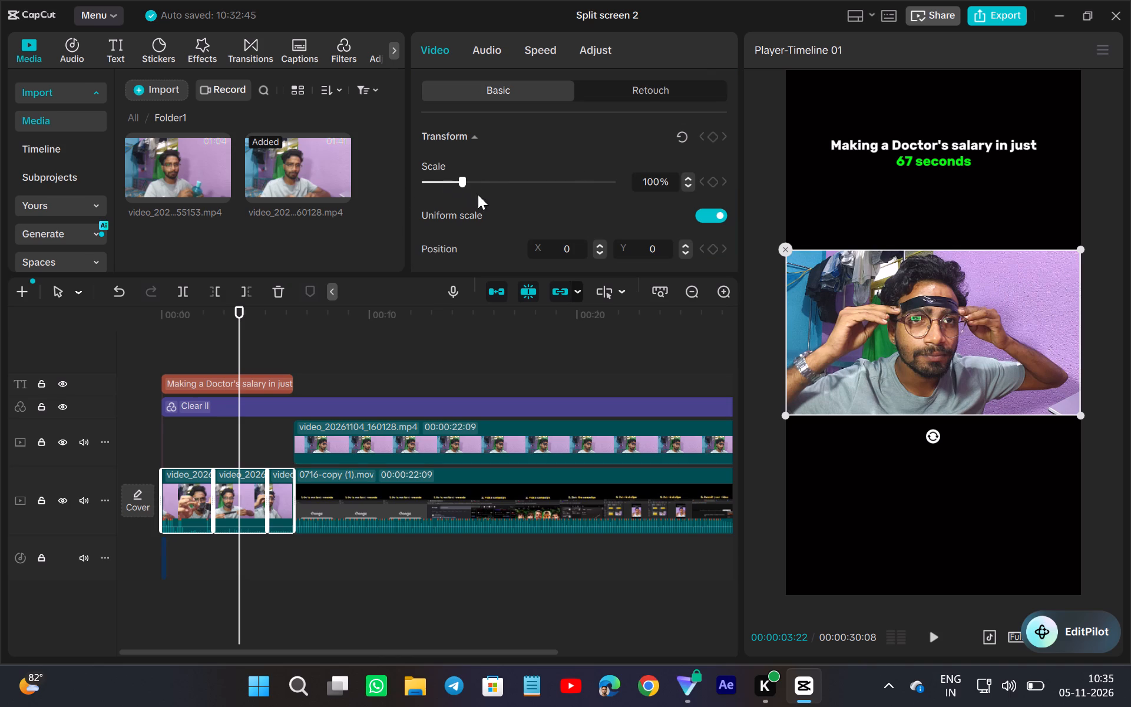
left_click_drag(462, 180, 493, 199)
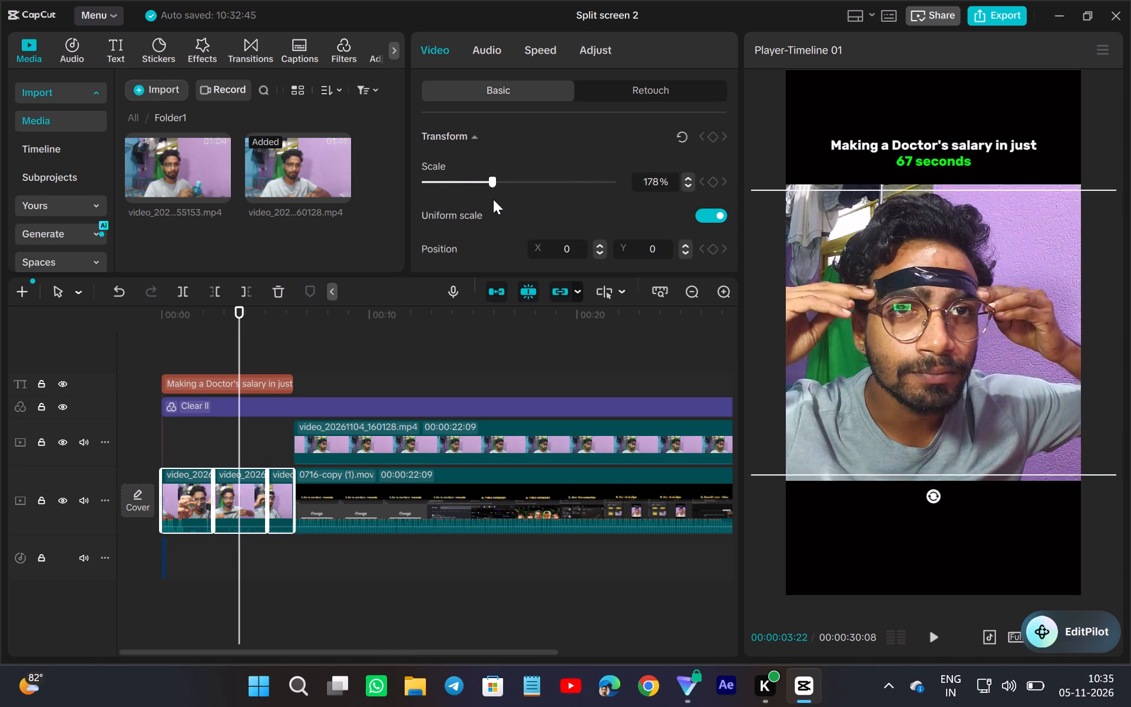
left_click_drag(493, 199, 497, 201)
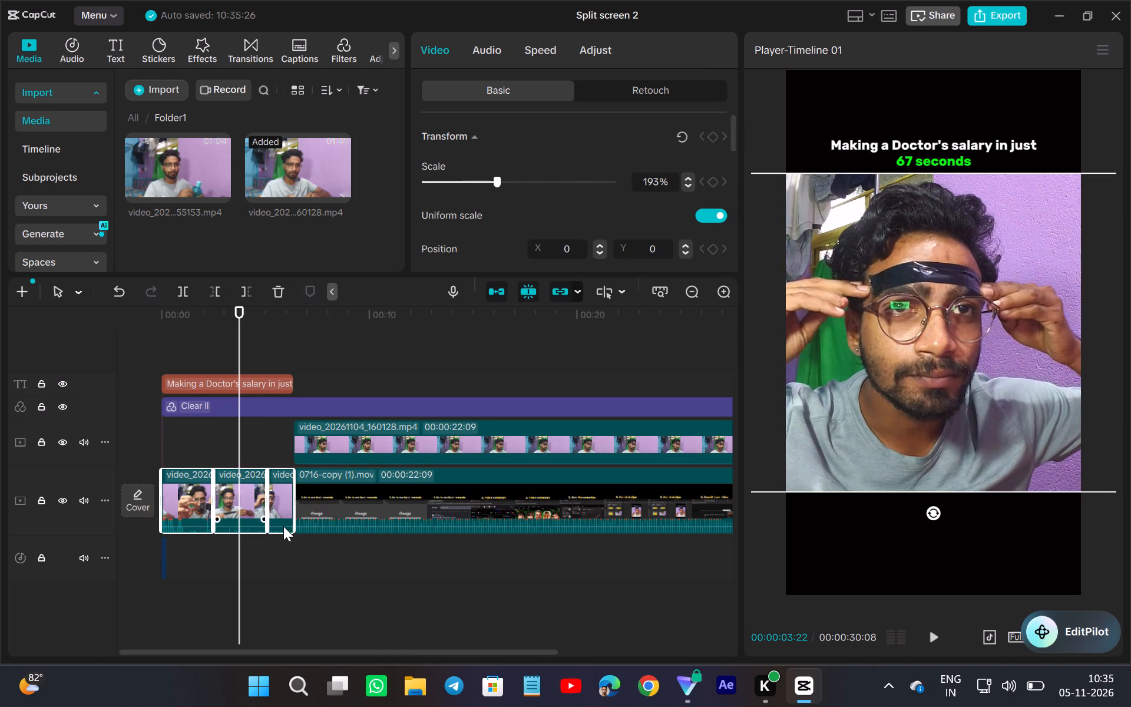
Check the framing of the enlarged intro clips at several moments and play the intro from the start.
left_click(181, 555)
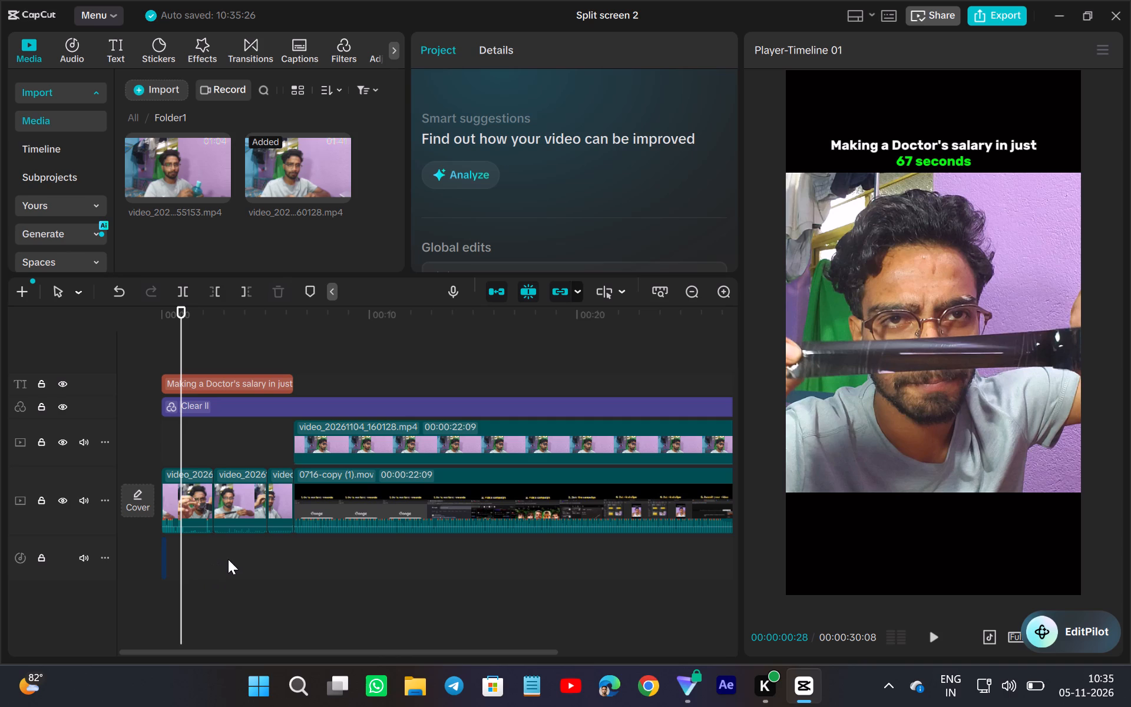
left_click(190, 547)
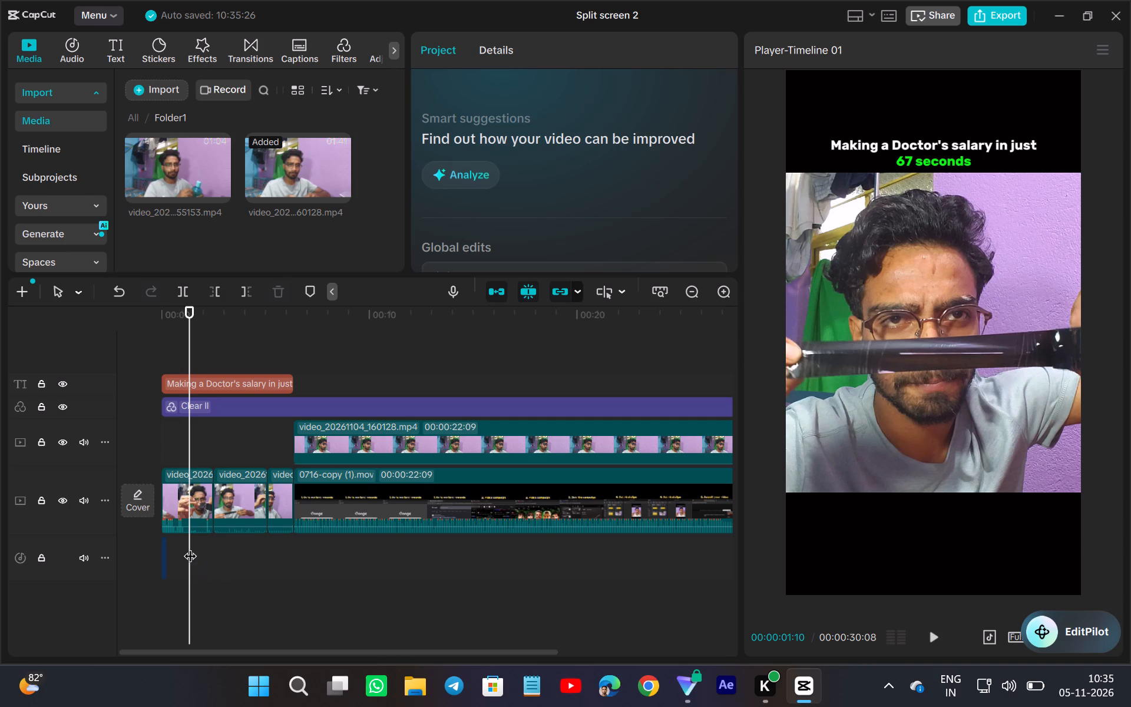
left_click(190, 547)
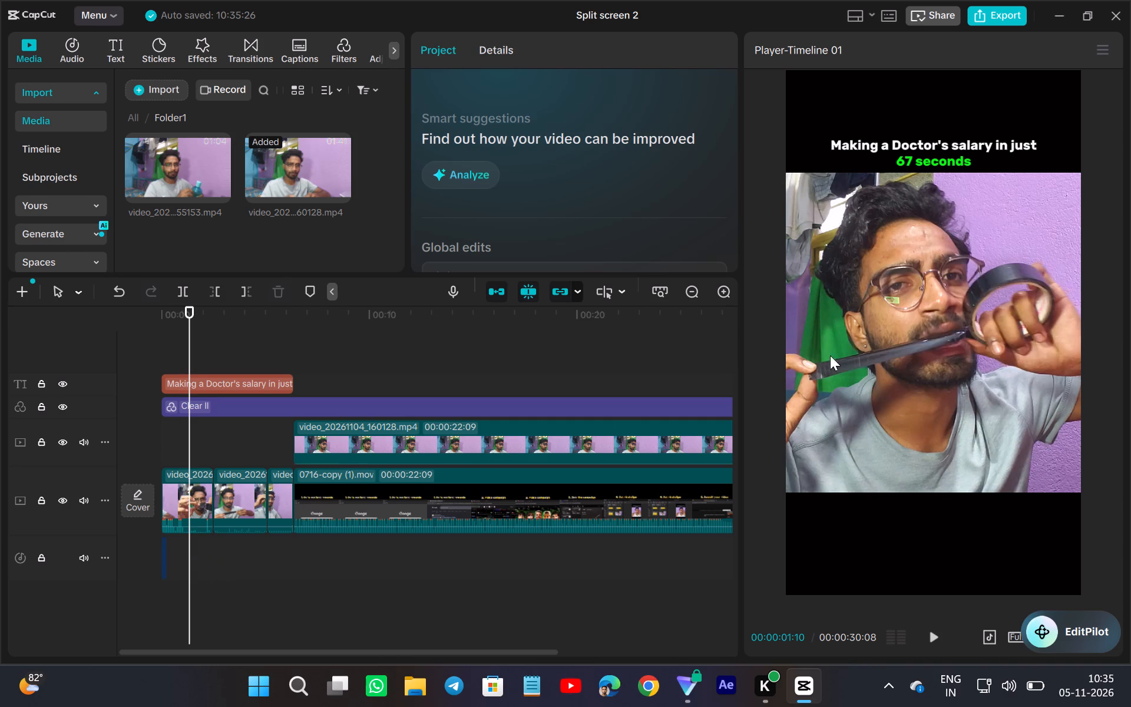
left_click(174, 549)
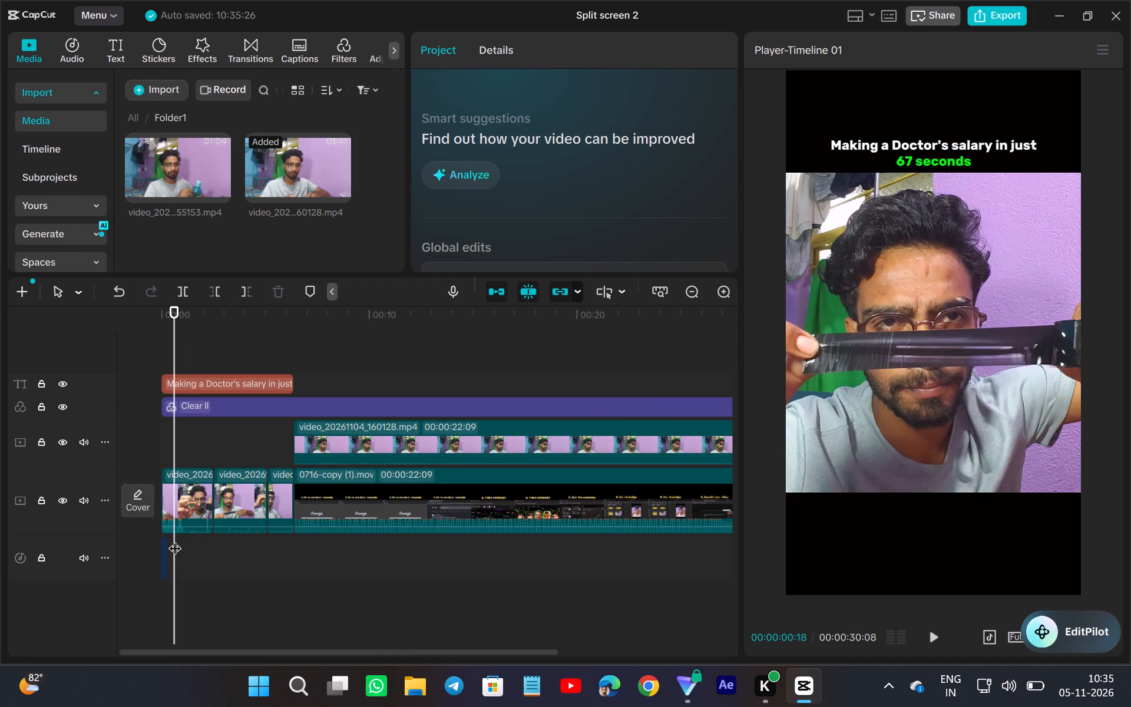
left_click(135, 543)
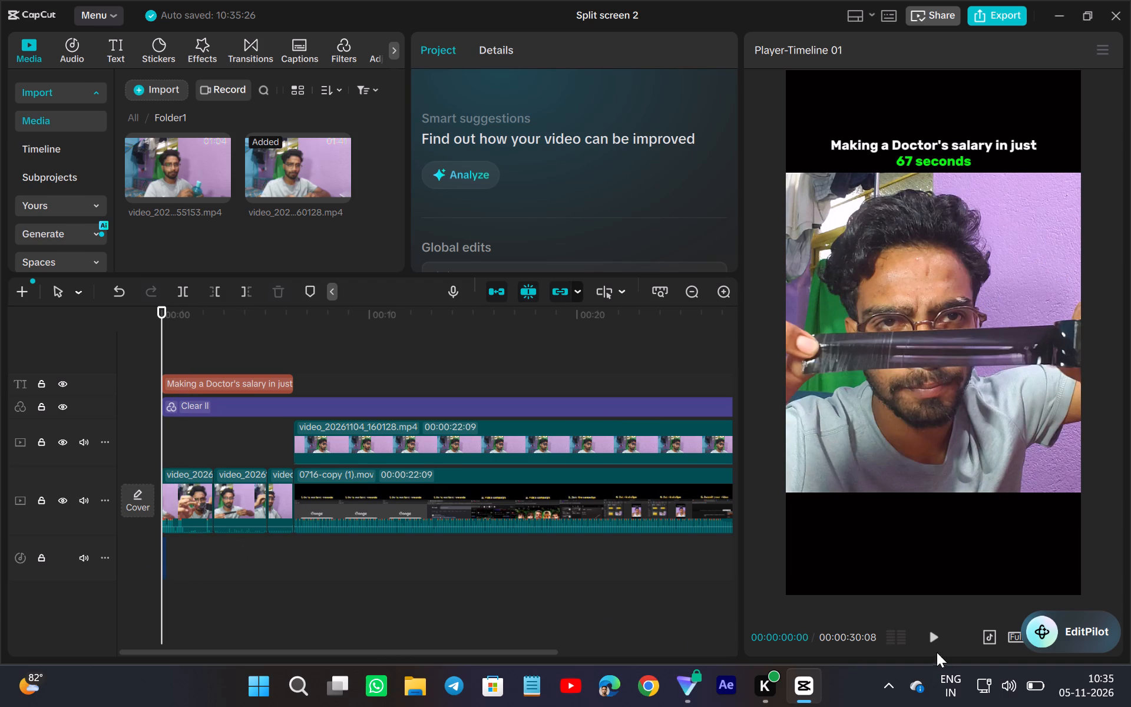
left_click(928, 641)
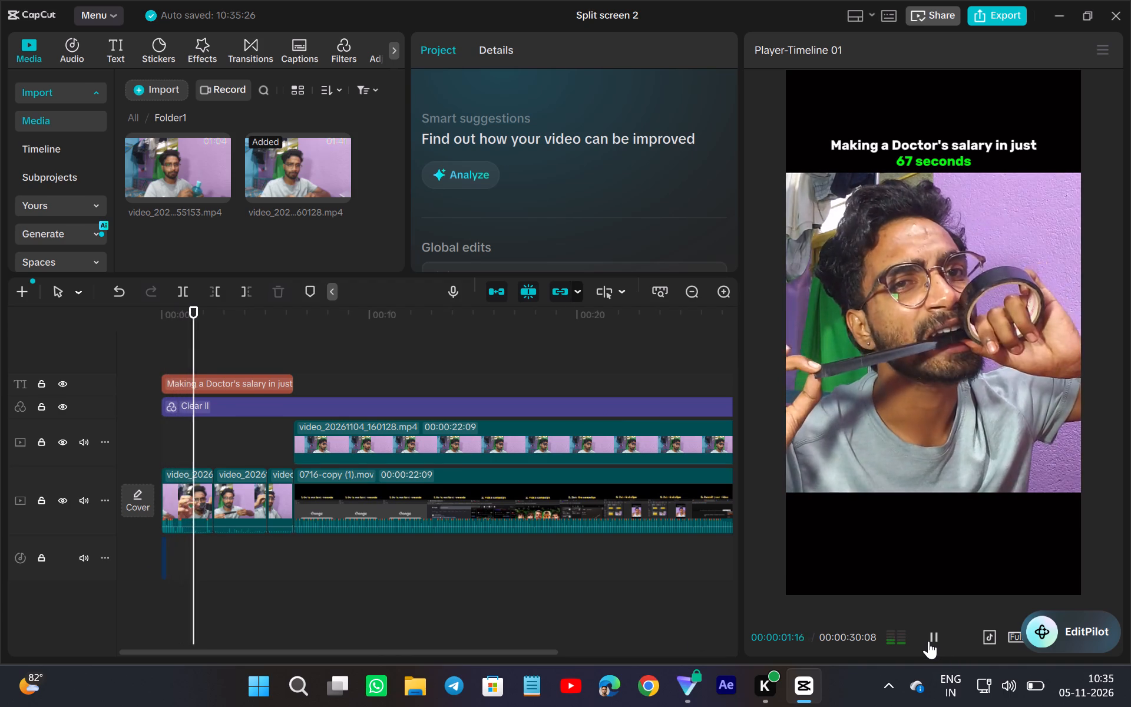
left_click(241, 553)
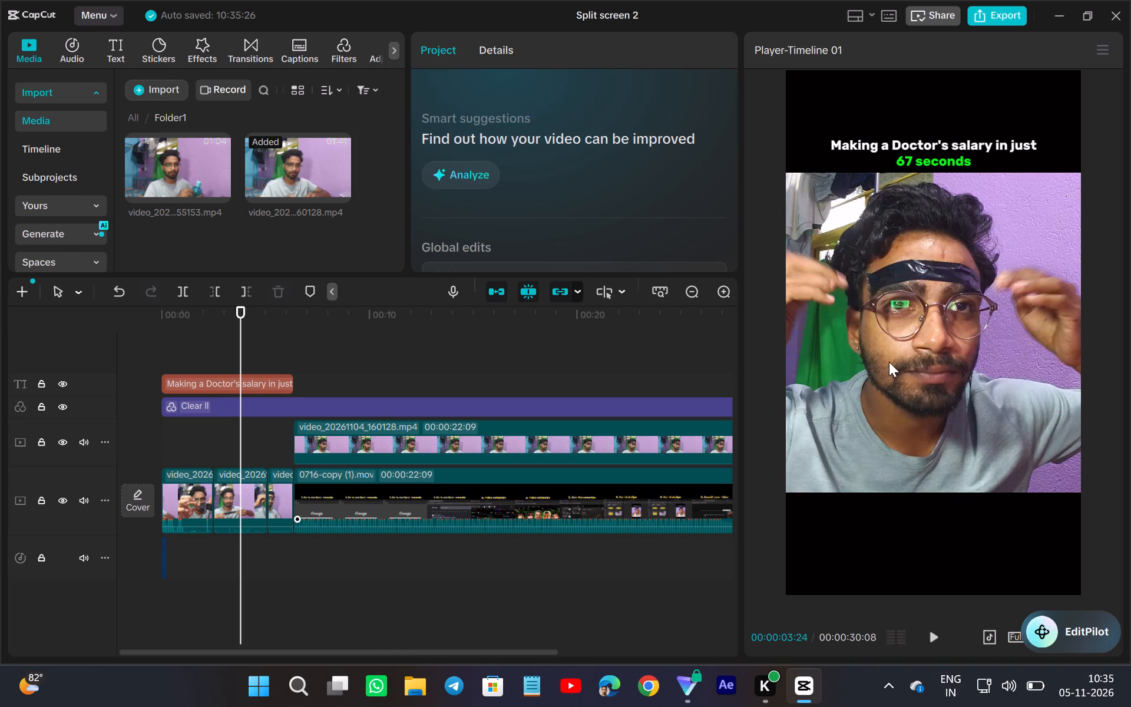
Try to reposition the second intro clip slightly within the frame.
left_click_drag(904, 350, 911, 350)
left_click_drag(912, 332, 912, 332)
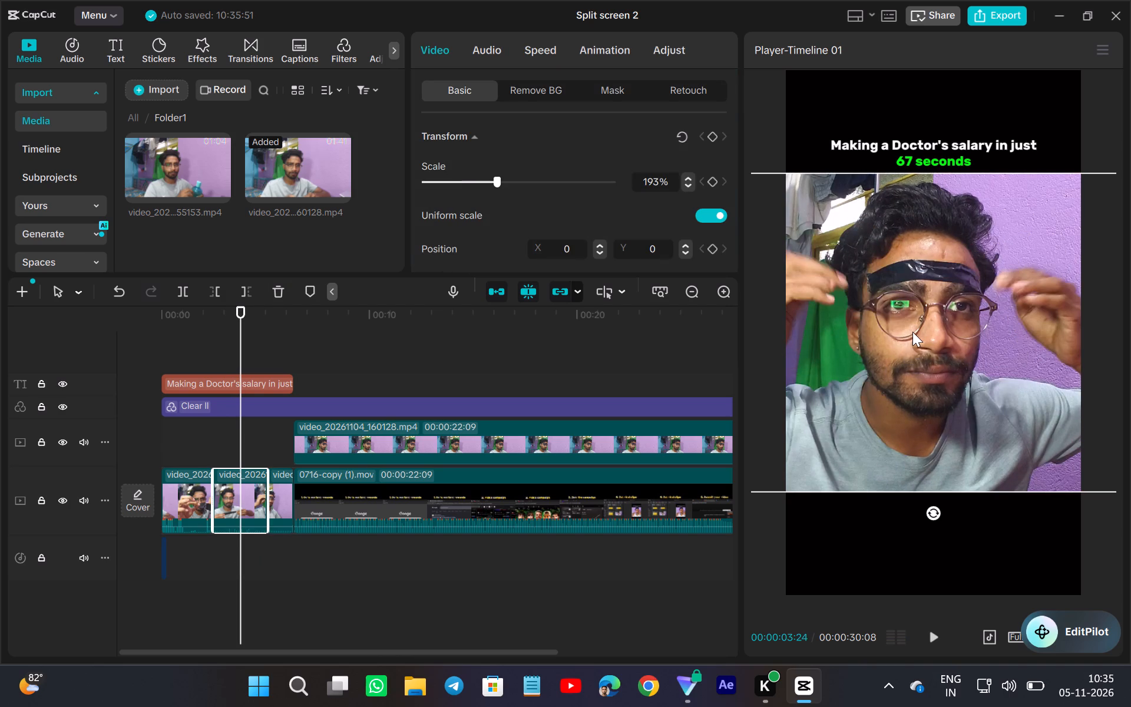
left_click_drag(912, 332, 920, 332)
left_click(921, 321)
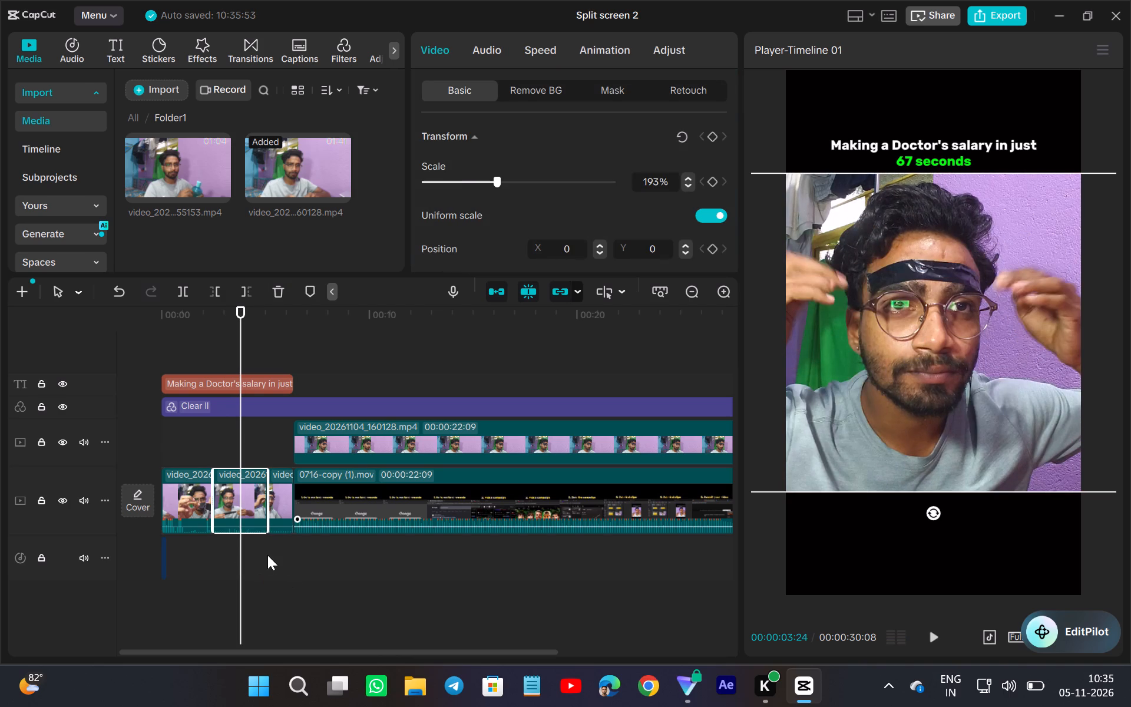
Shift the third intro clip horizontally within the frame to X position 136, keeping Y at 0.
left_click(281, 540)
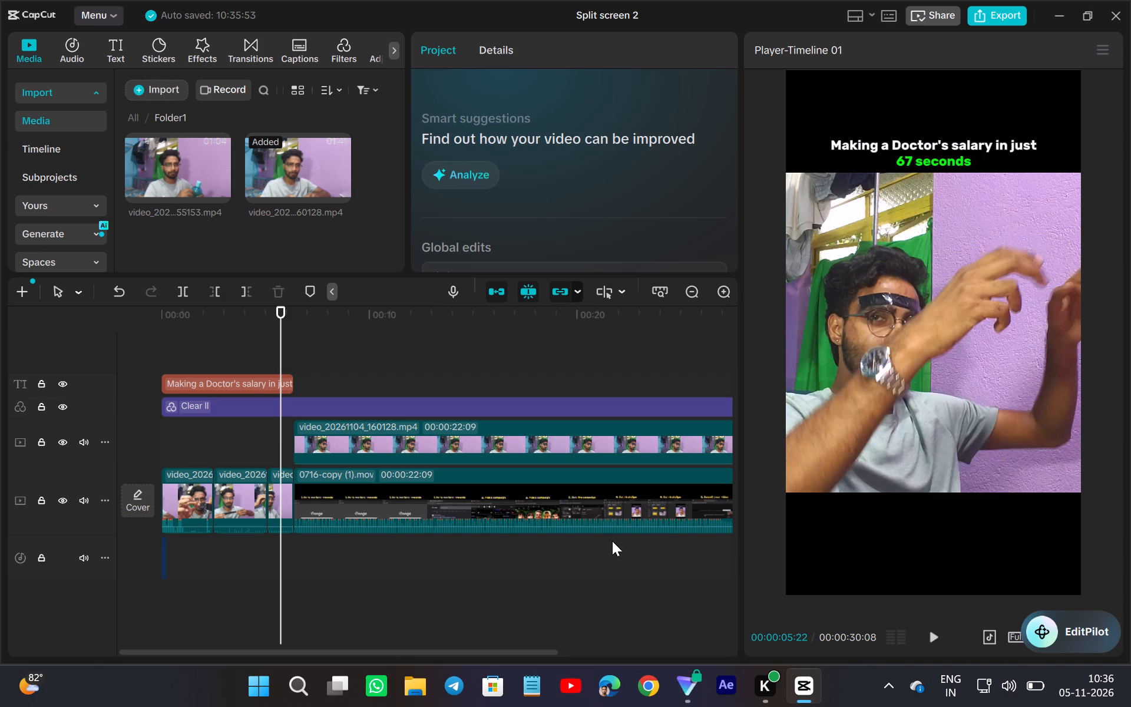
left_click(287, 500)
left_click_drag(920, 392, 939, 397)
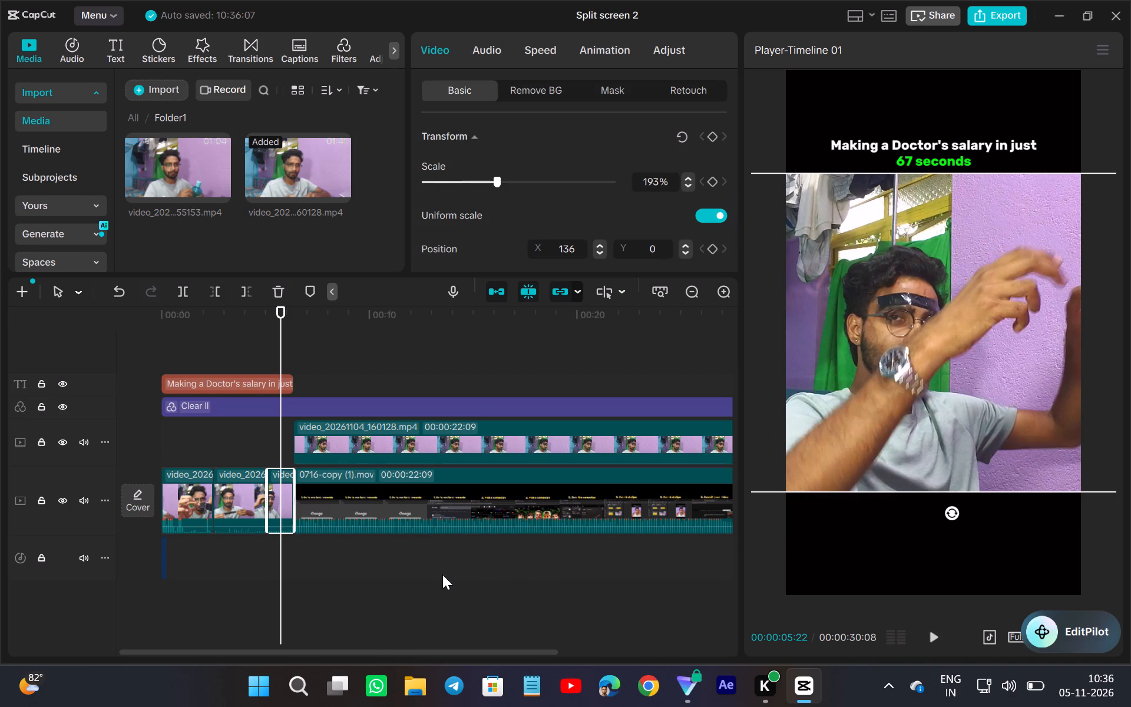
Play the video from the beginning through the intro and into the split-screen section to review the framing.
left_click(148, 538)
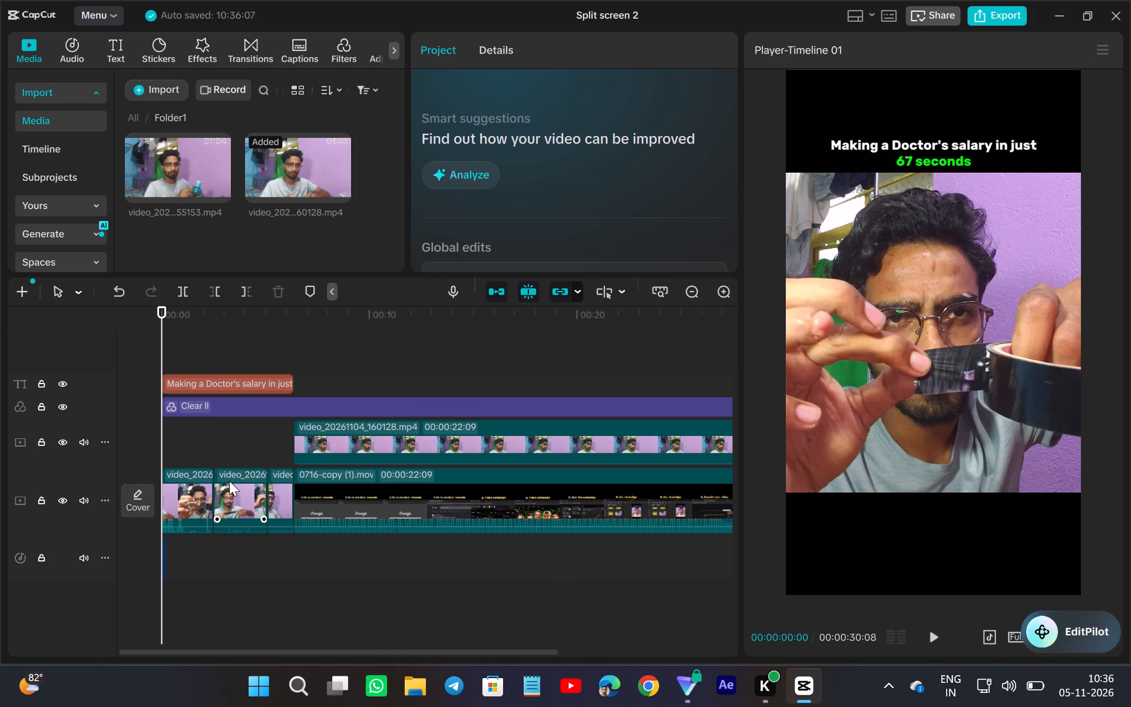
left_click(130, 438)
left_click(937, 637)
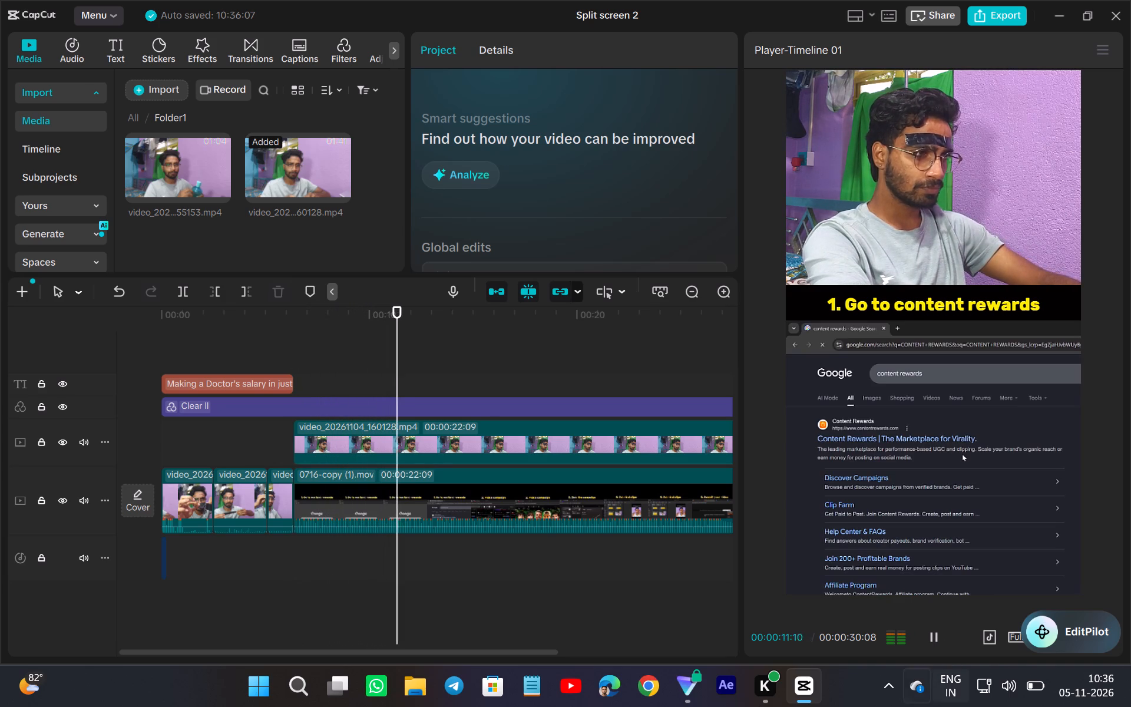
left_click(142, 445)
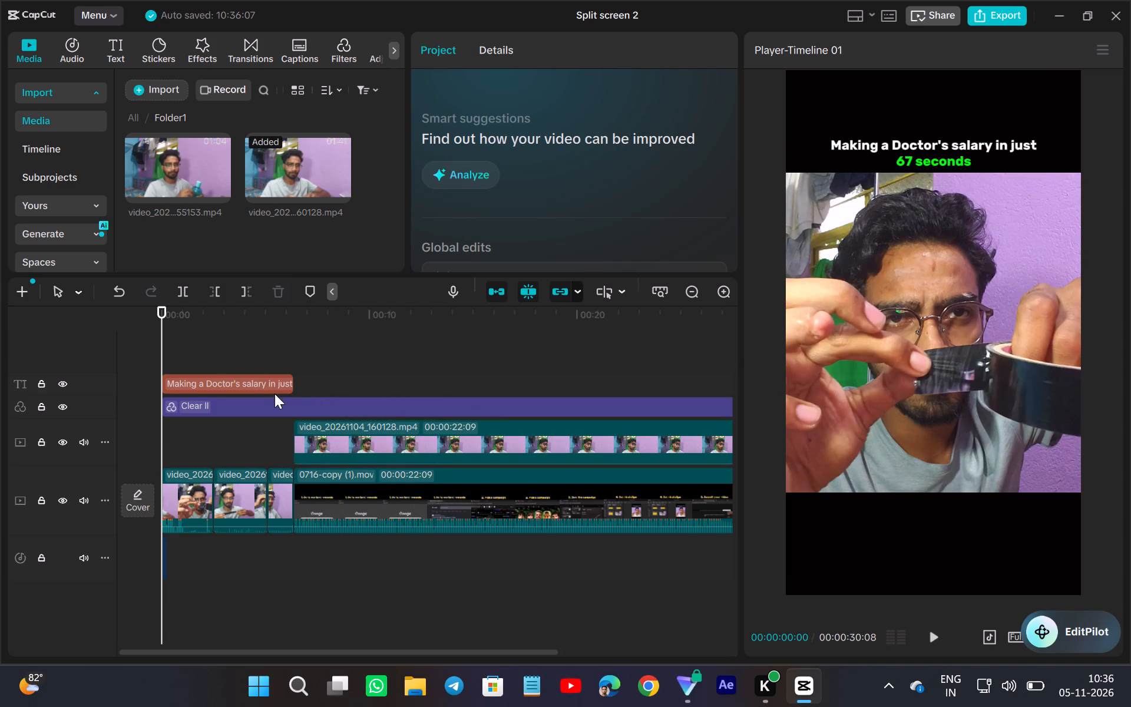
Change "Doctor" to "Ronaldo" in the intro title so it reads "Making a Ronaldo's salary in just 67 seconds".
left_click(210, 338)
left_click(226, 382)
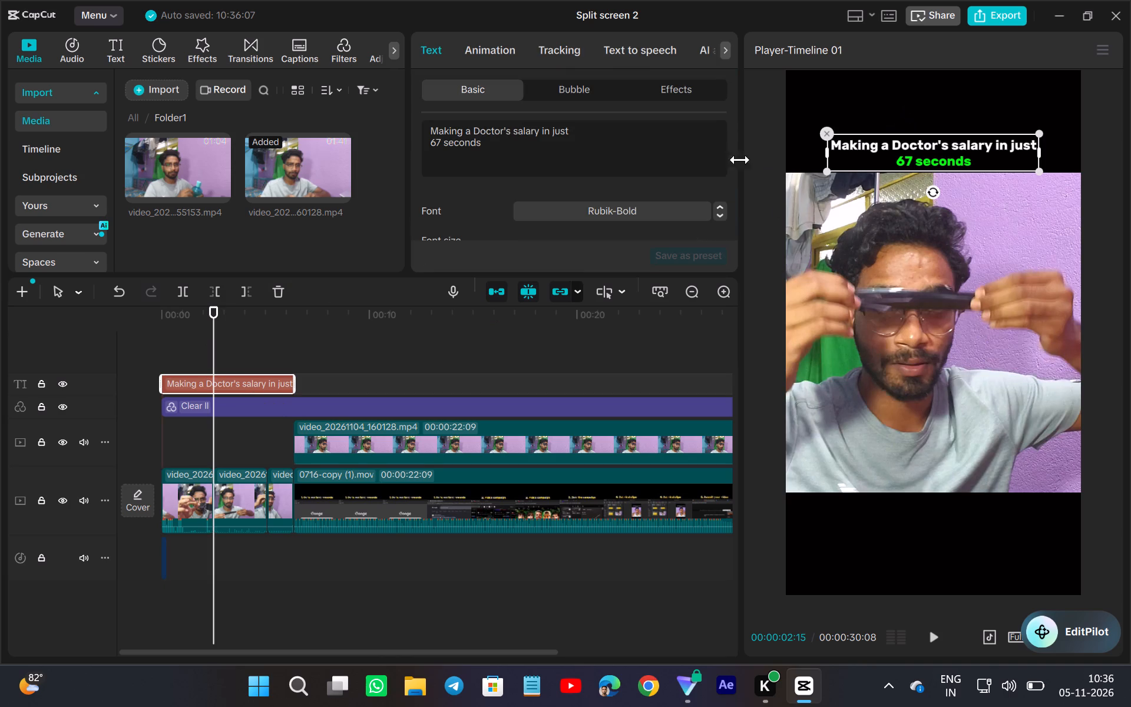
left_click(502, 130)
key("BackSpace")
key("BackSpace")
key("BackSpace")
key("BackSpace")
key("BackSpace")
key("BackSpace")
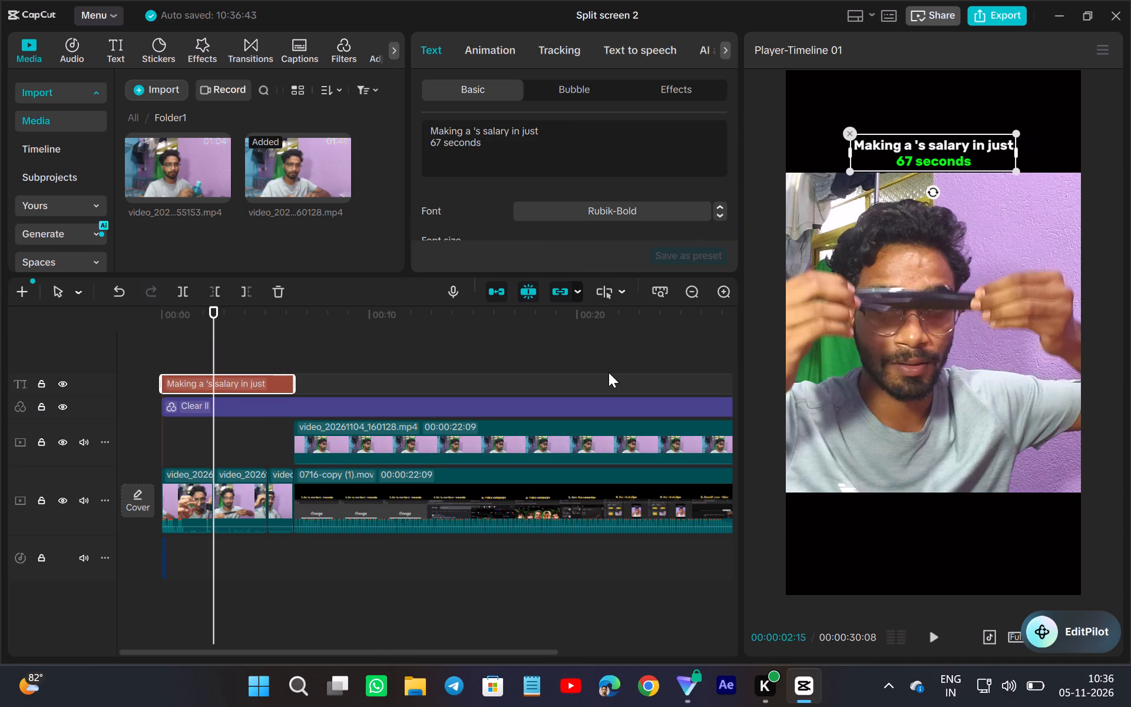
key("r")
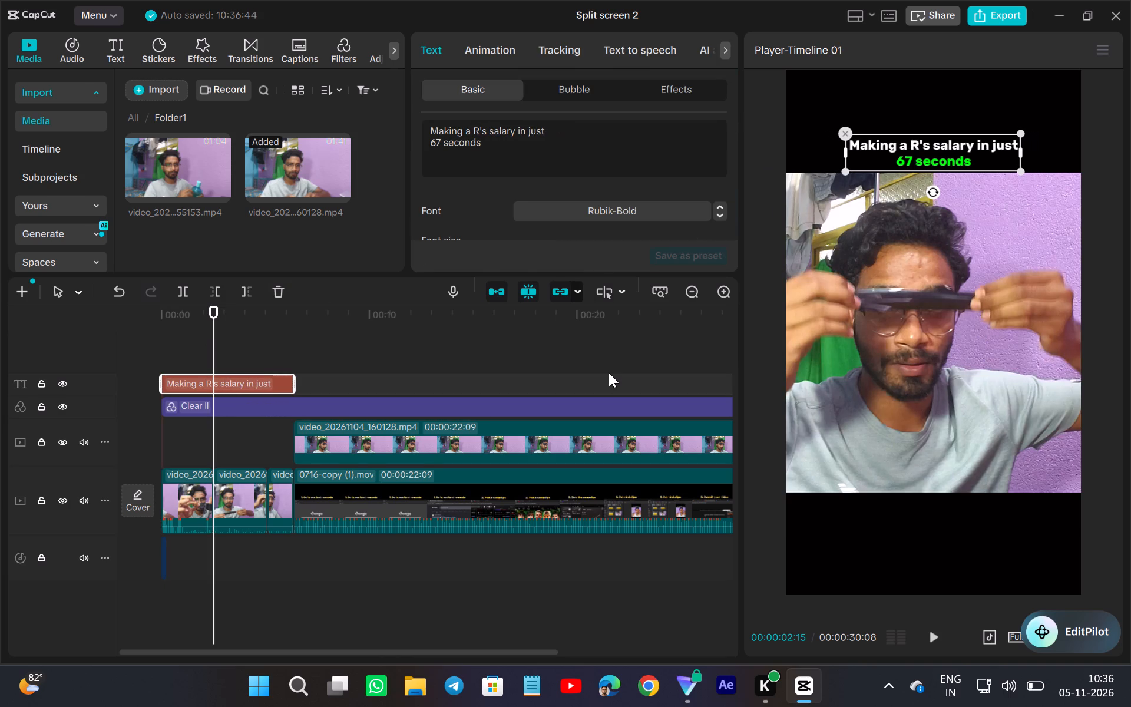
type("onald")
key("o")
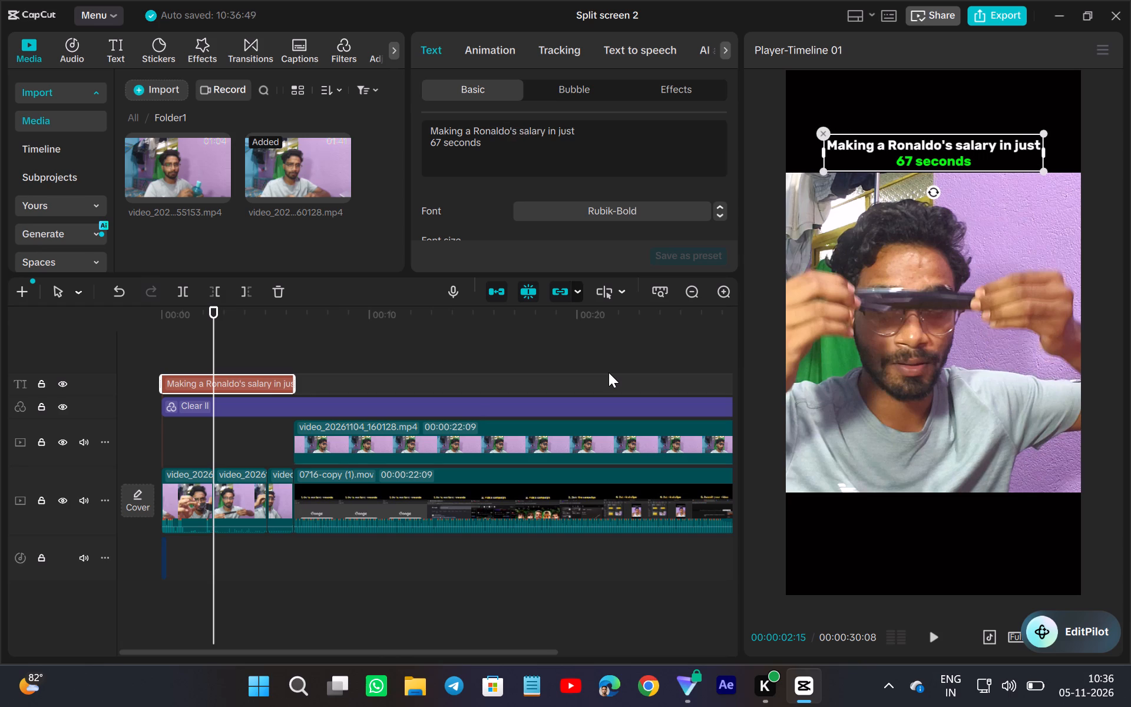
left_click(511, 153)
left_click_drag(296, 382, 293, 425)
left_click(143, 451)
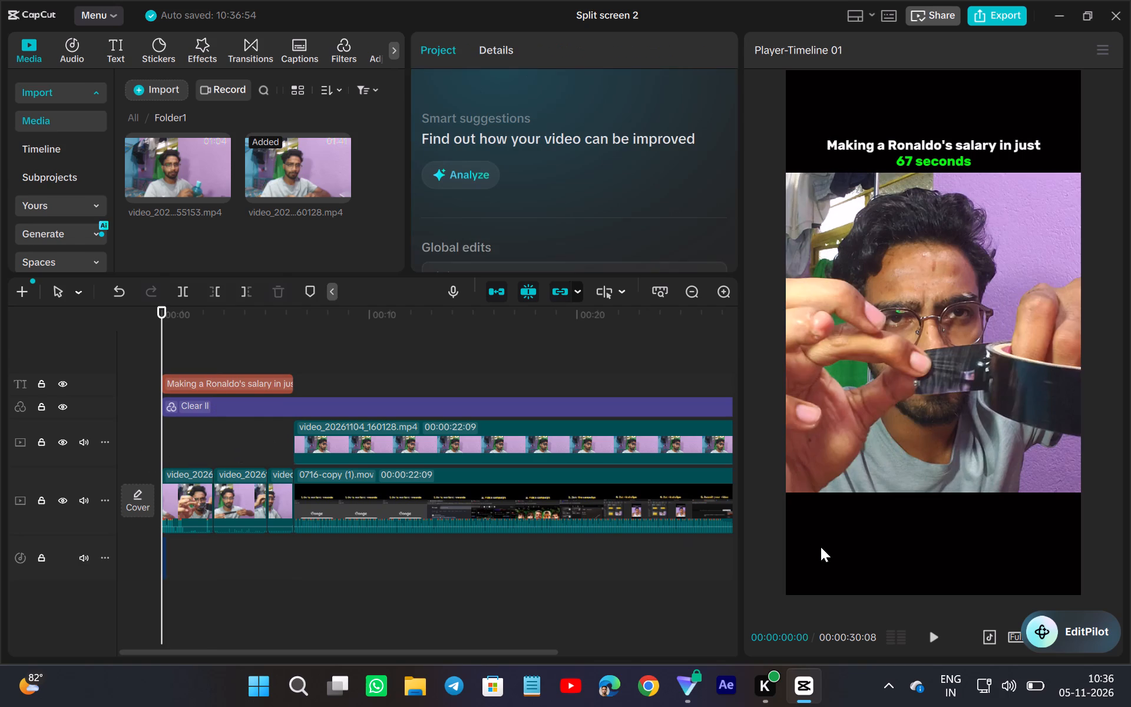
Play the last seconds of the video to review the move from the split screen to the closing clip.
left_click(537, 364)
left_click_drag(537, 364, 1130, 414)
left_click(472, 376)
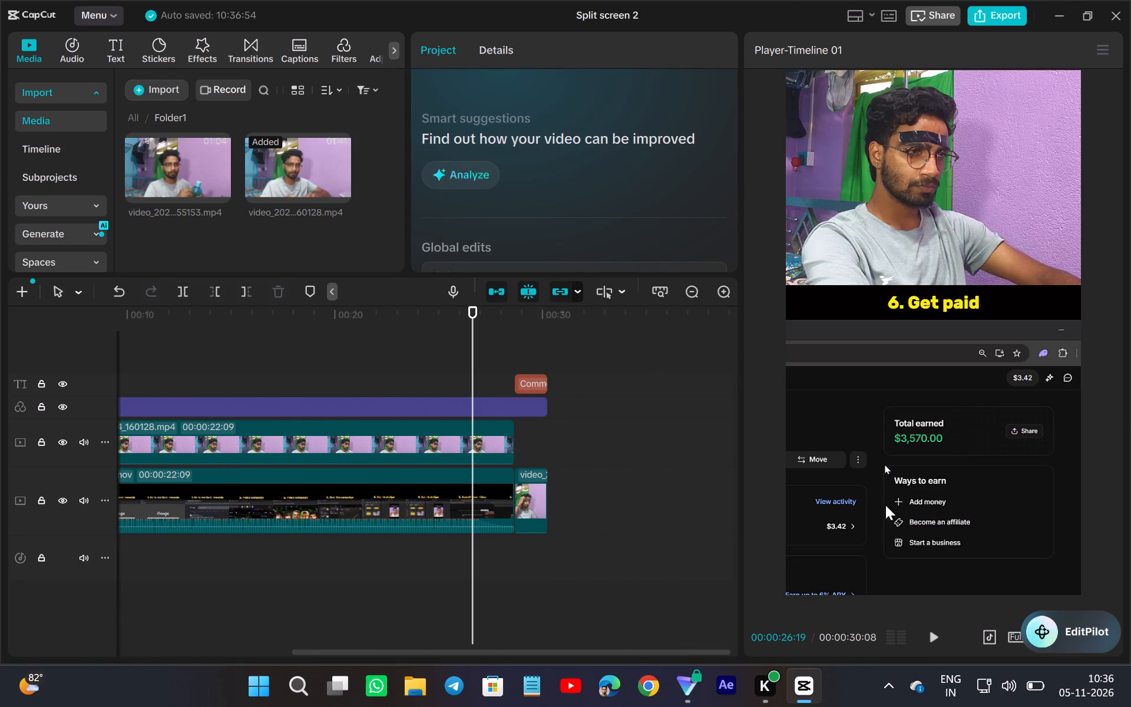
left_click(935, 641)
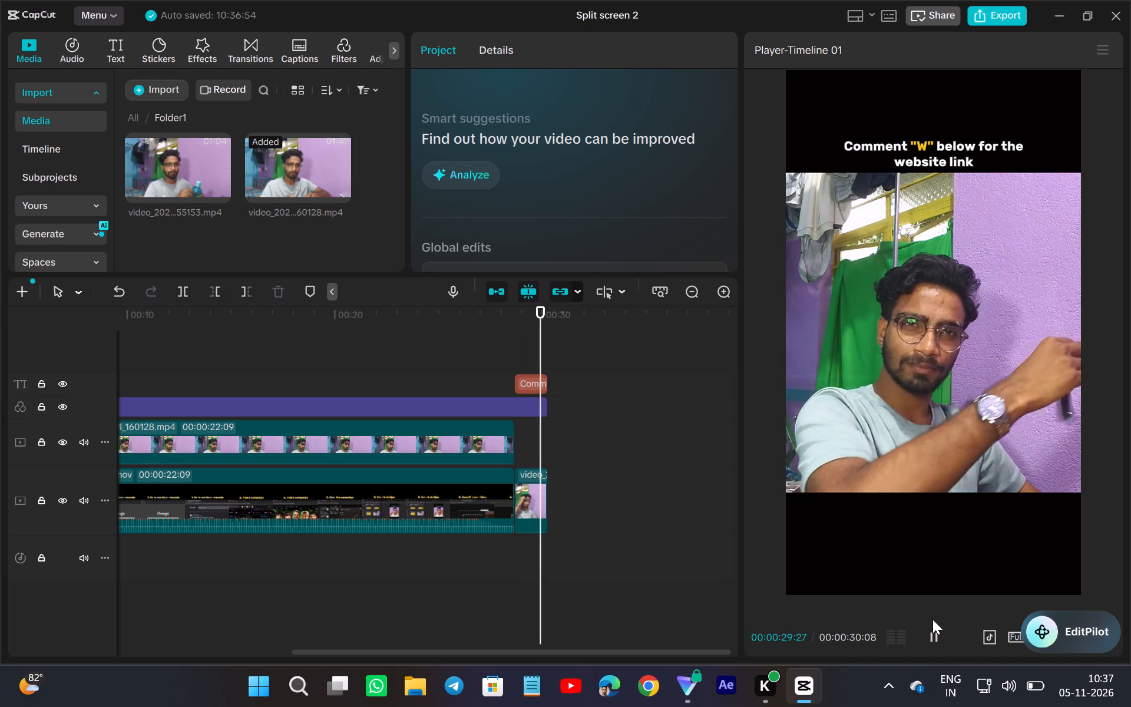
Export the Split screen 2 video to the computer and close the export window without sharing it.
left_click(990, 16)
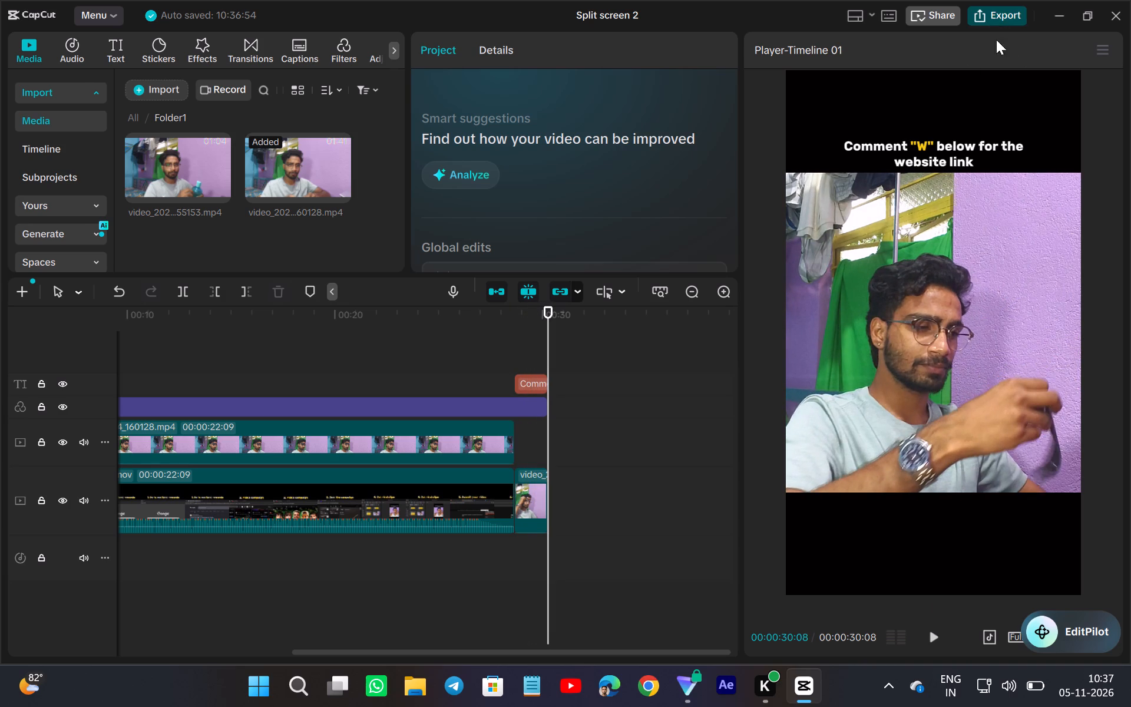
left_click(760, 610)
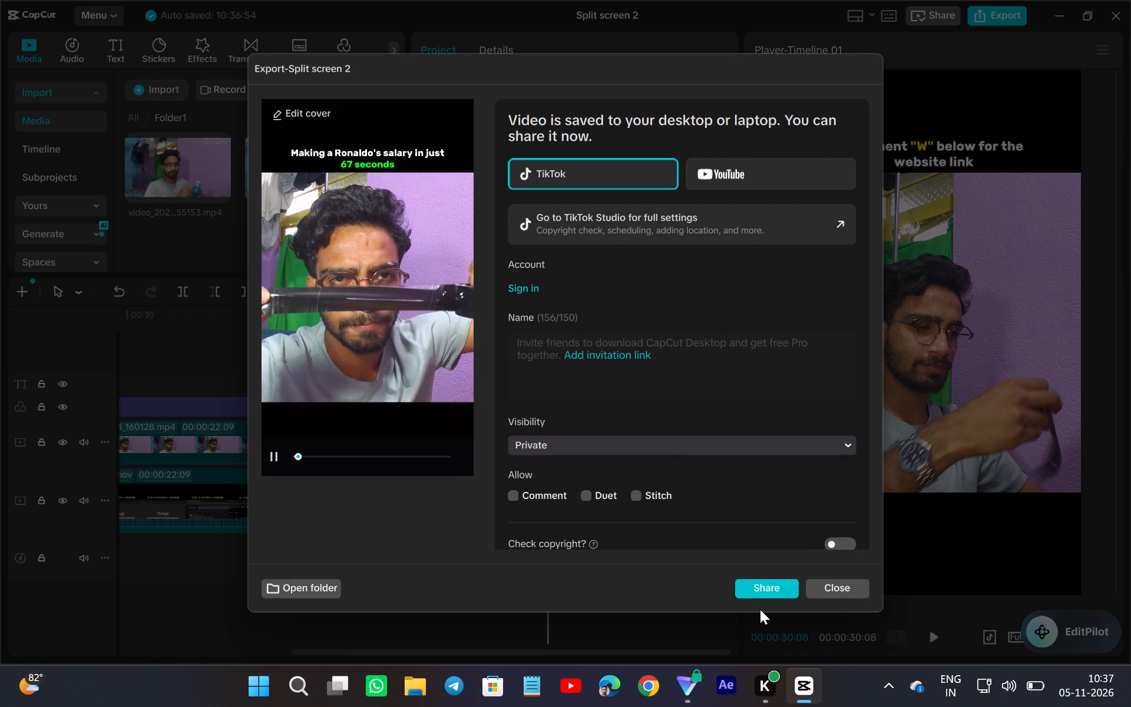
left_click(850, 586)
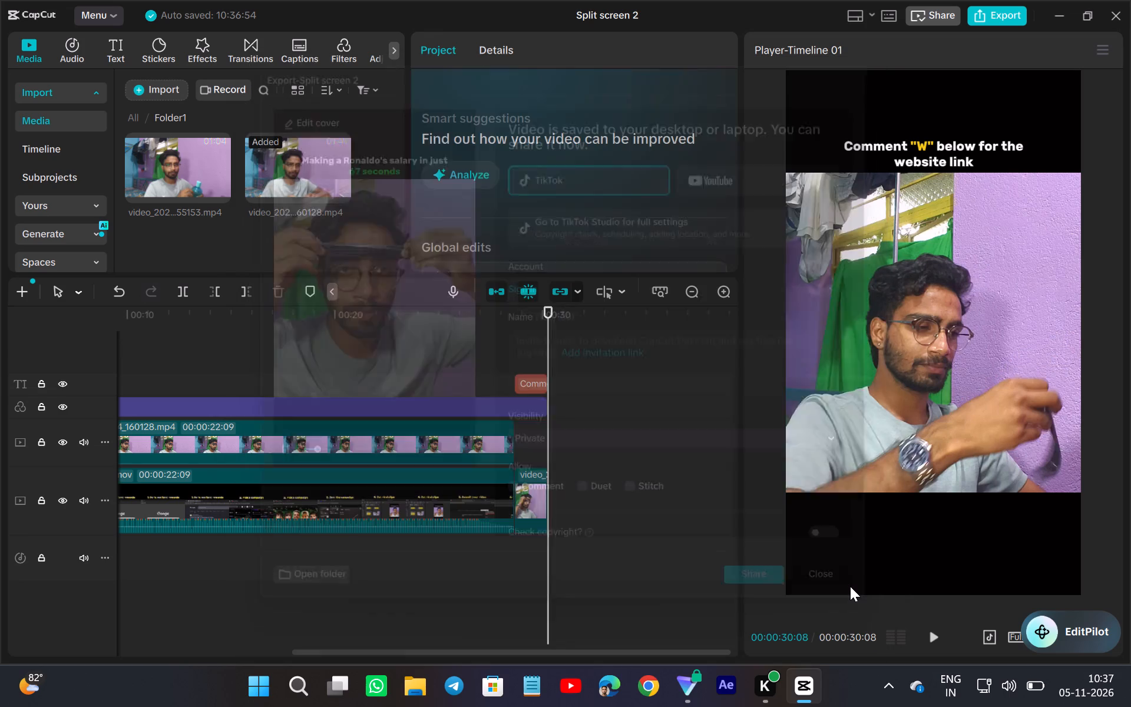
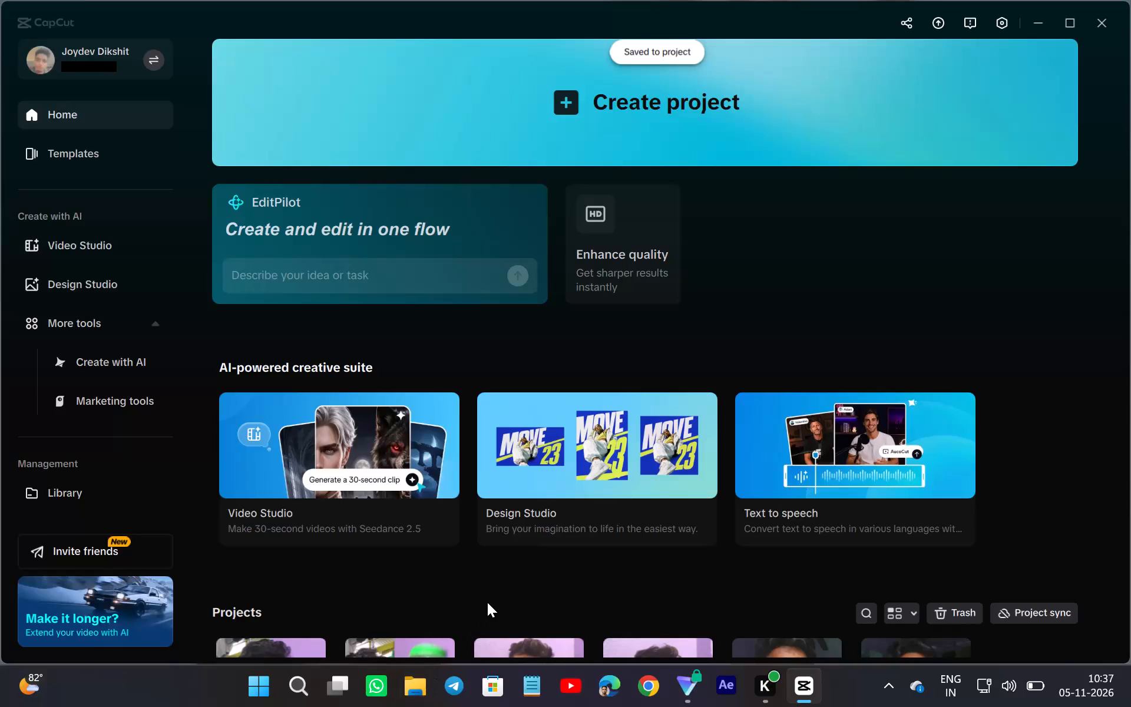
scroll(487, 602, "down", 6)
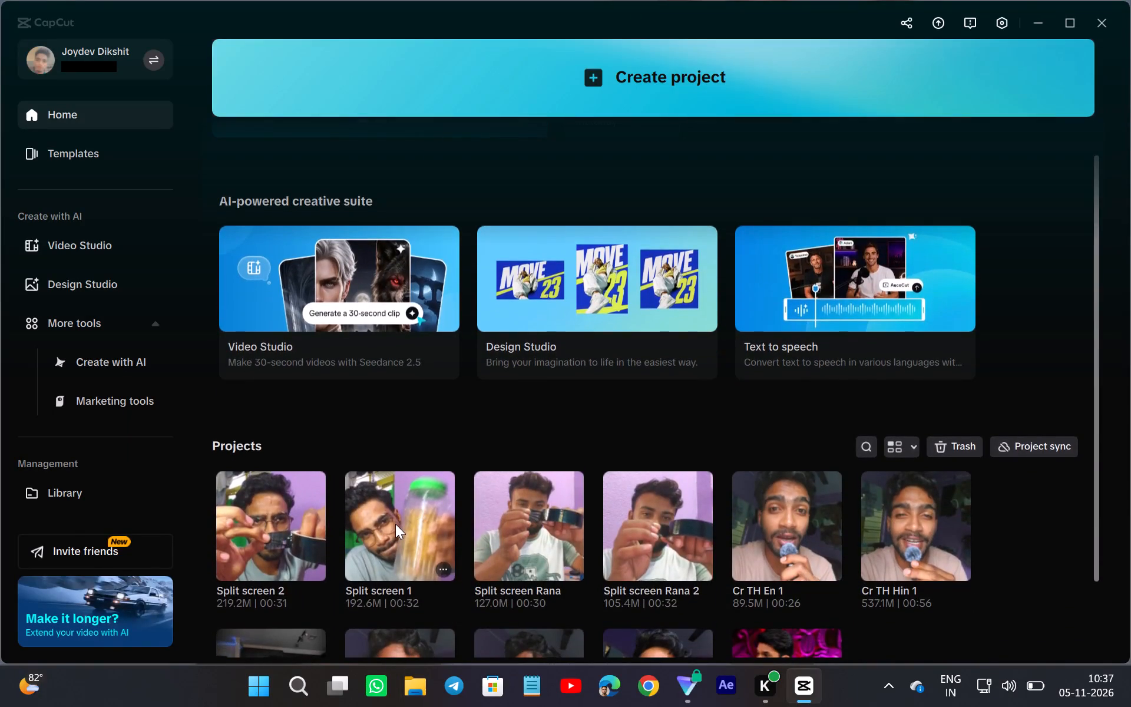
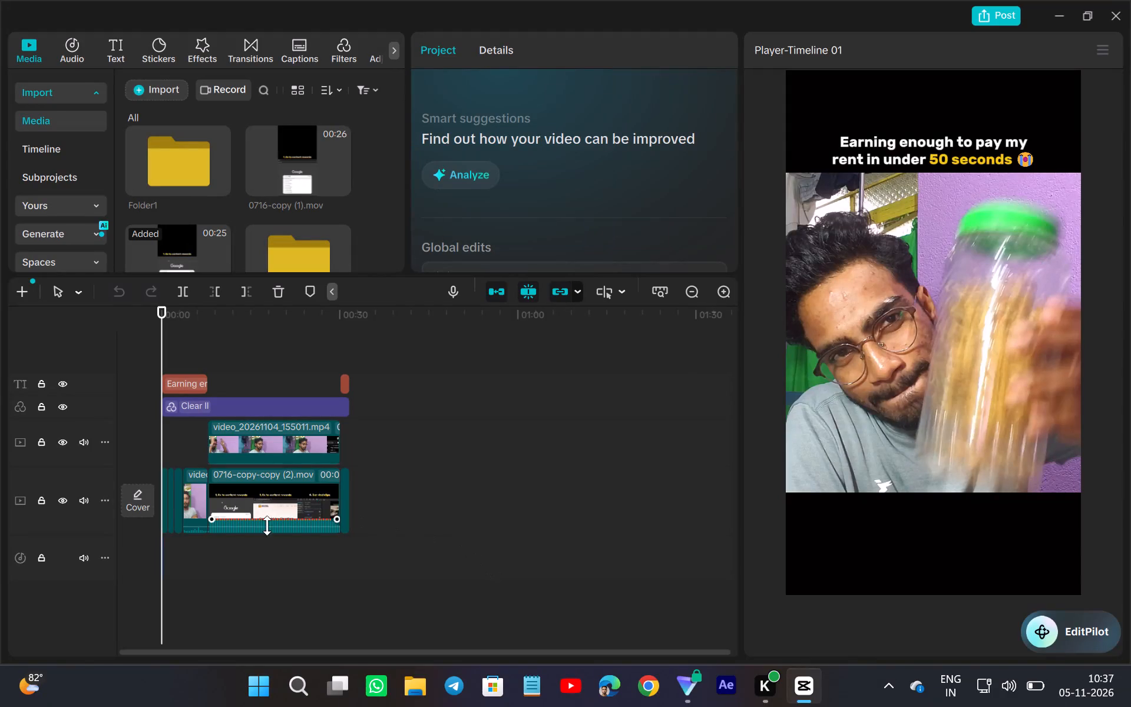
Combine the four opening video clips at the start of the main track into one compound clip.
left_click(723, 282)
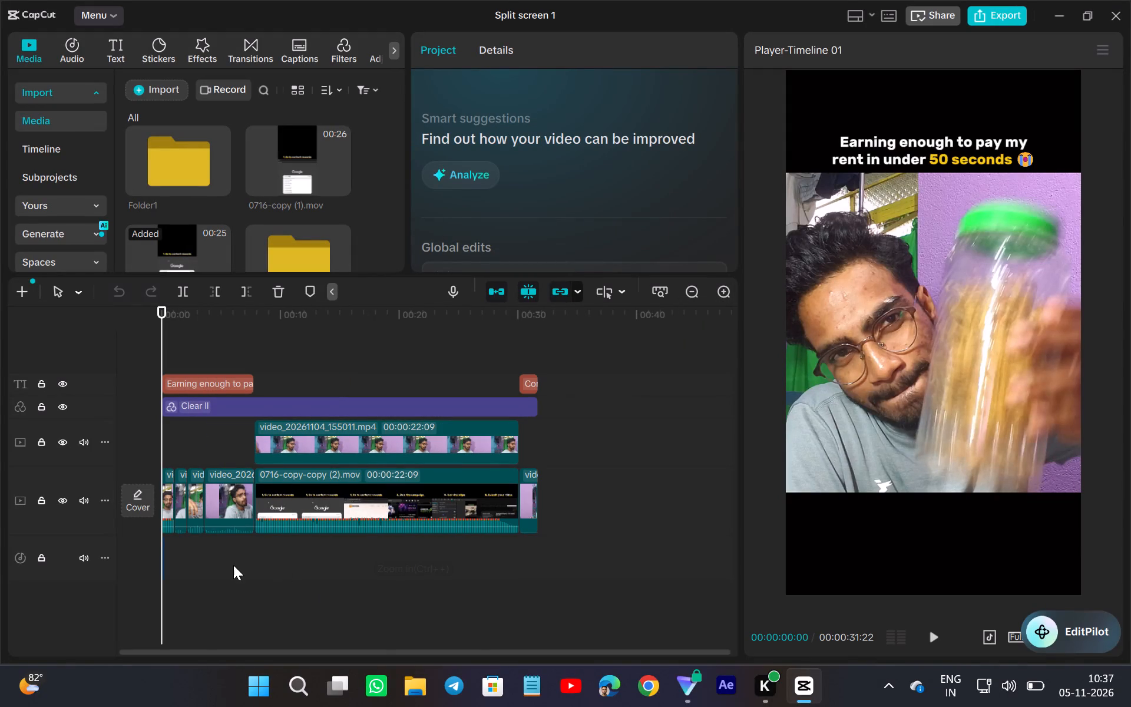
left_click_drag(229, 558, 166, 519)
right_click(226, 497)
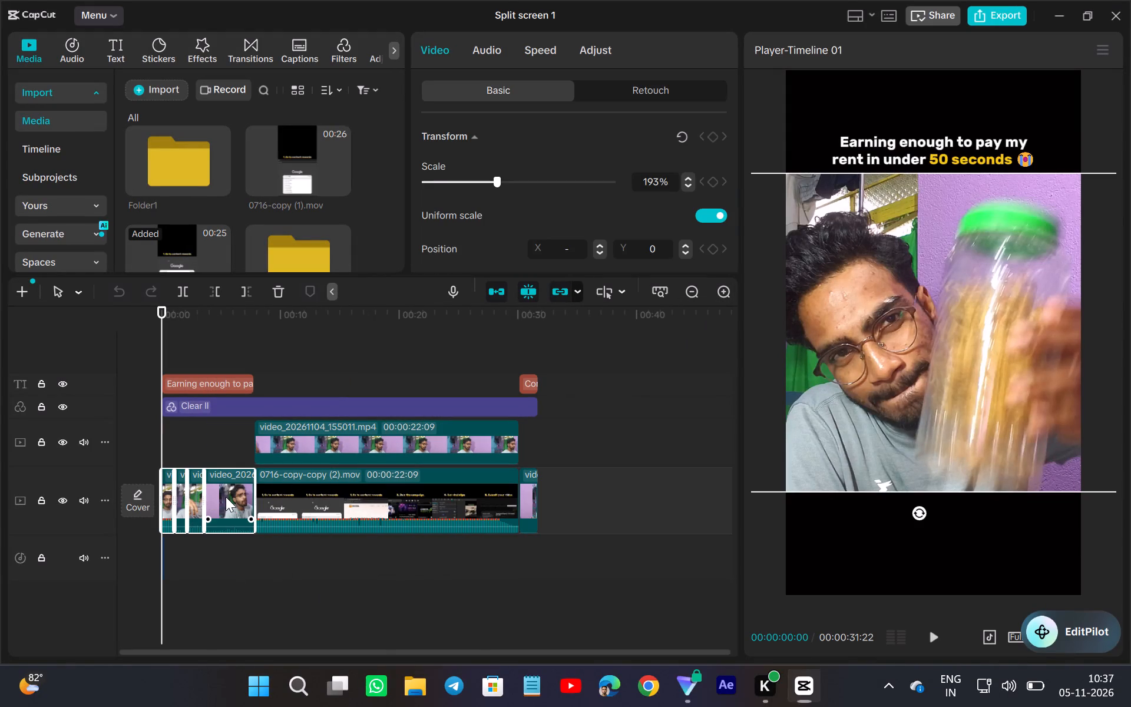
left_click(330, 397)
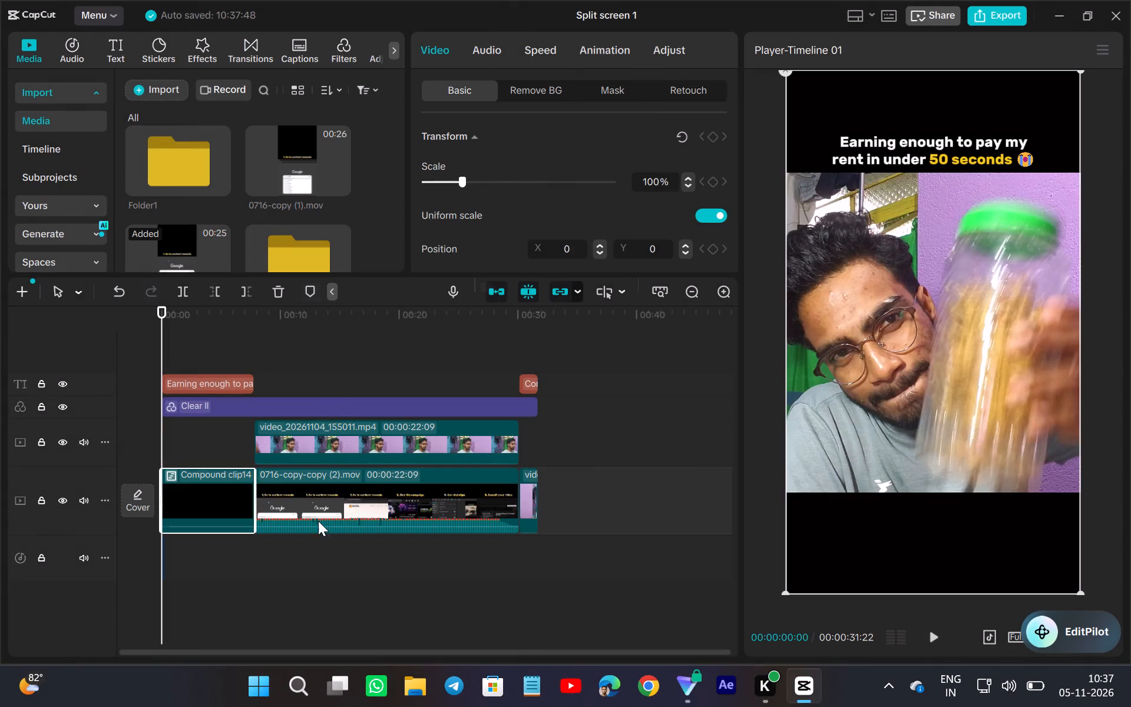
Delete video_20261104_154435.mp4 from Folder1 in the project media.
double_click(186, 159)
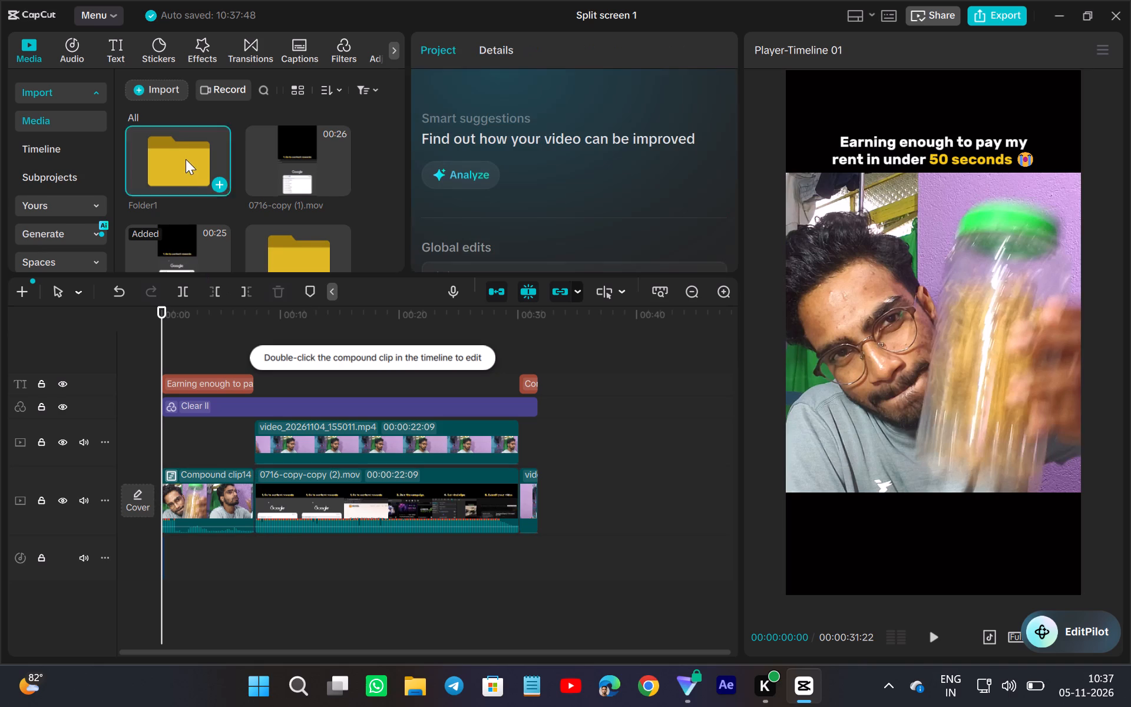
right_click(177, 164)
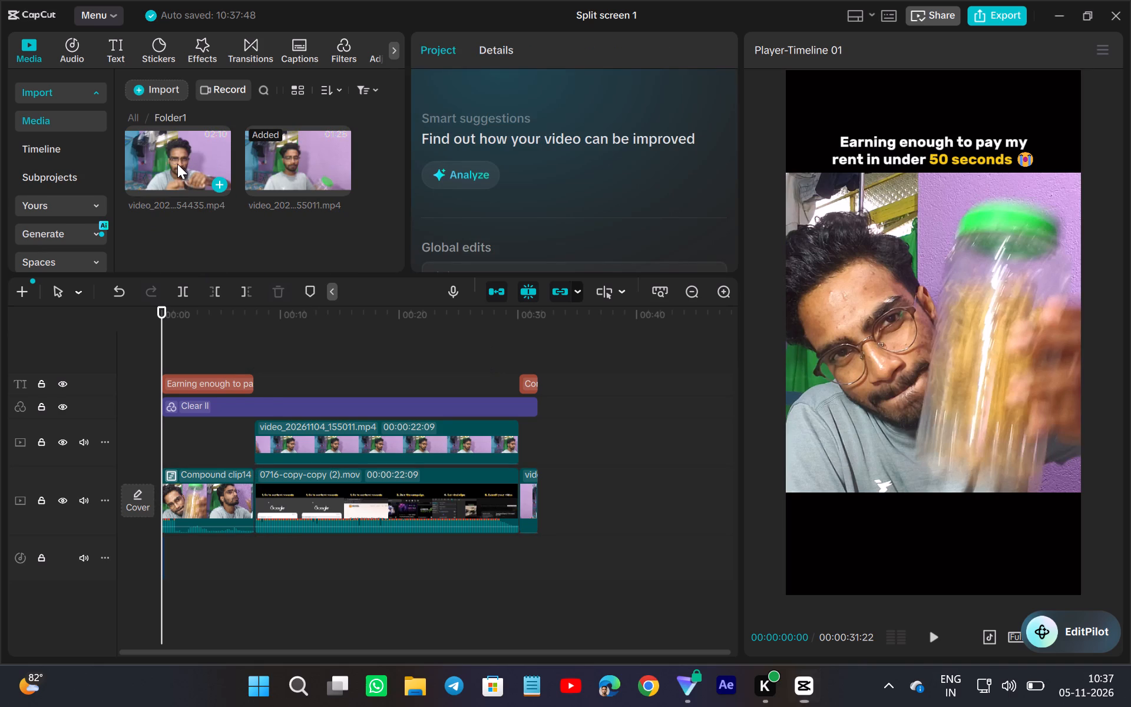
left_click(203, 204)
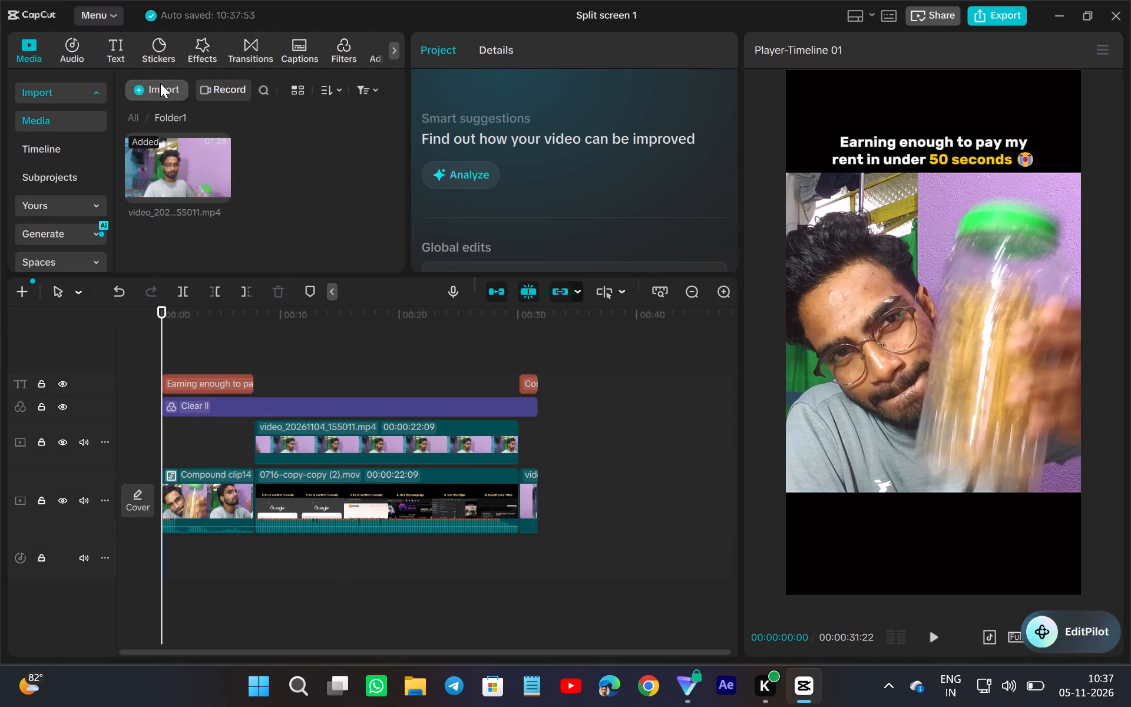
Import video_20261104_155807.mp4 from Downloads > Mobile Devices into Folder1.
left_click(160, 83)
left_click(207, 127)
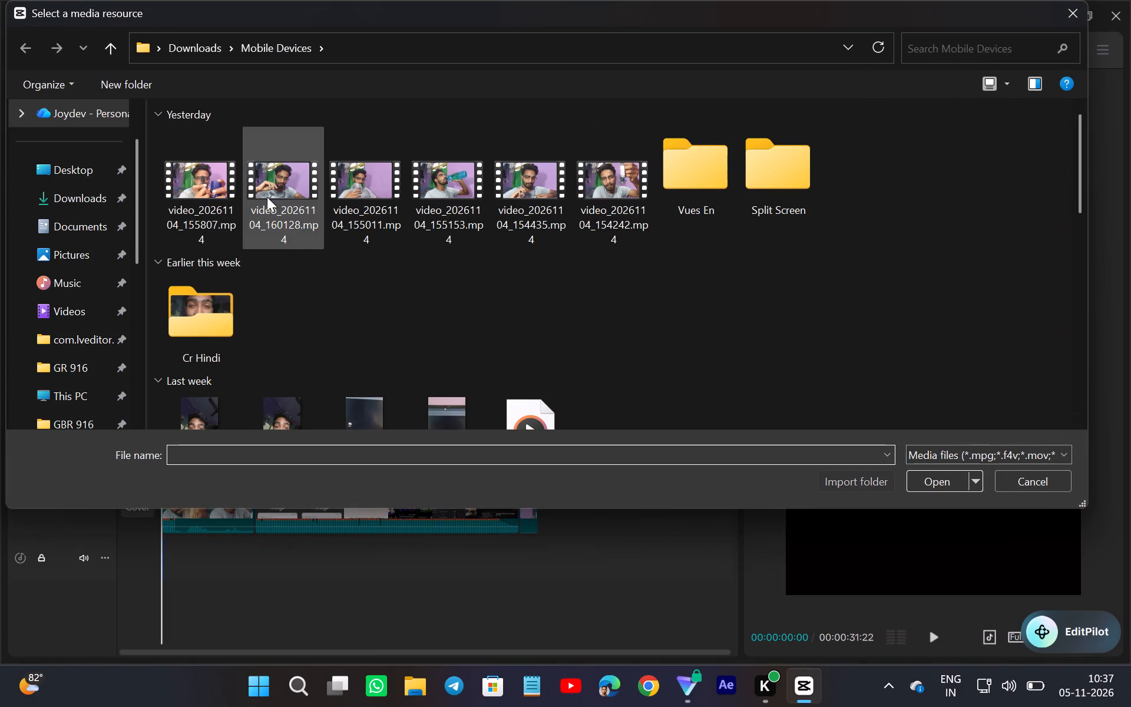
left_click(198, 189)
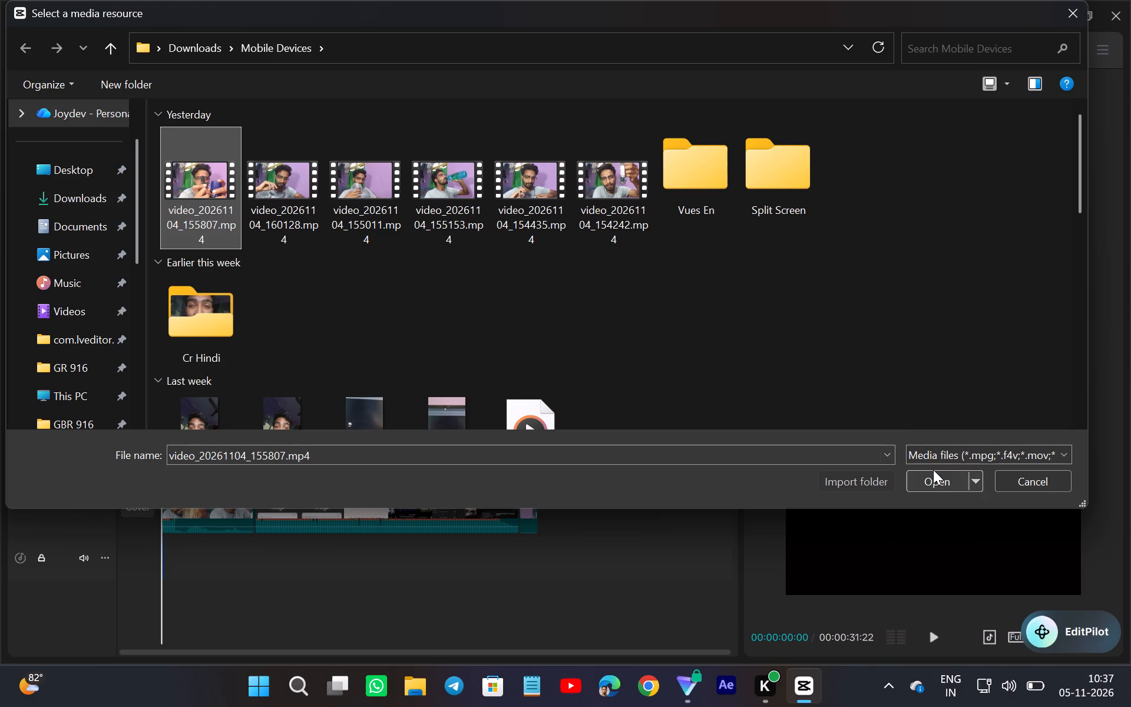
left_click(935, 492)
Replace the opening compound clip with video_20261104_155807.mp4, choosing the portion that starts with the microphone and blue can held up.
left_click_drag(303, 169, 303, 171)
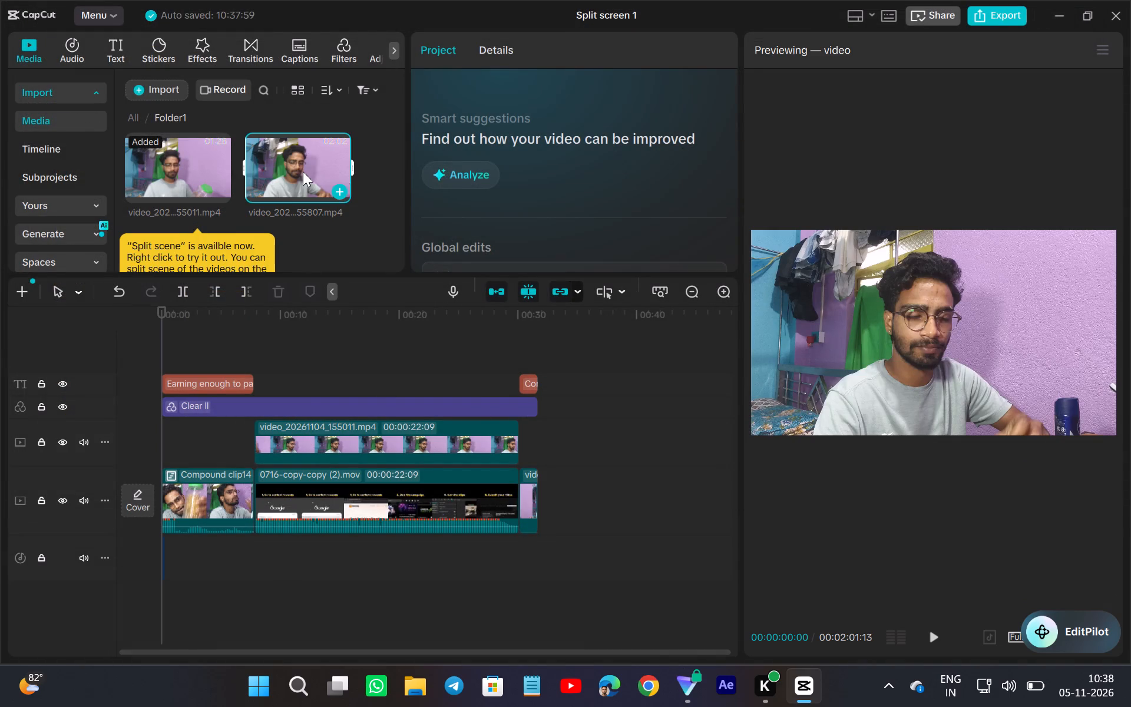
left_click_drag(303, 171, 216, 483)
left_click_drag(588, 422, 479, 478)
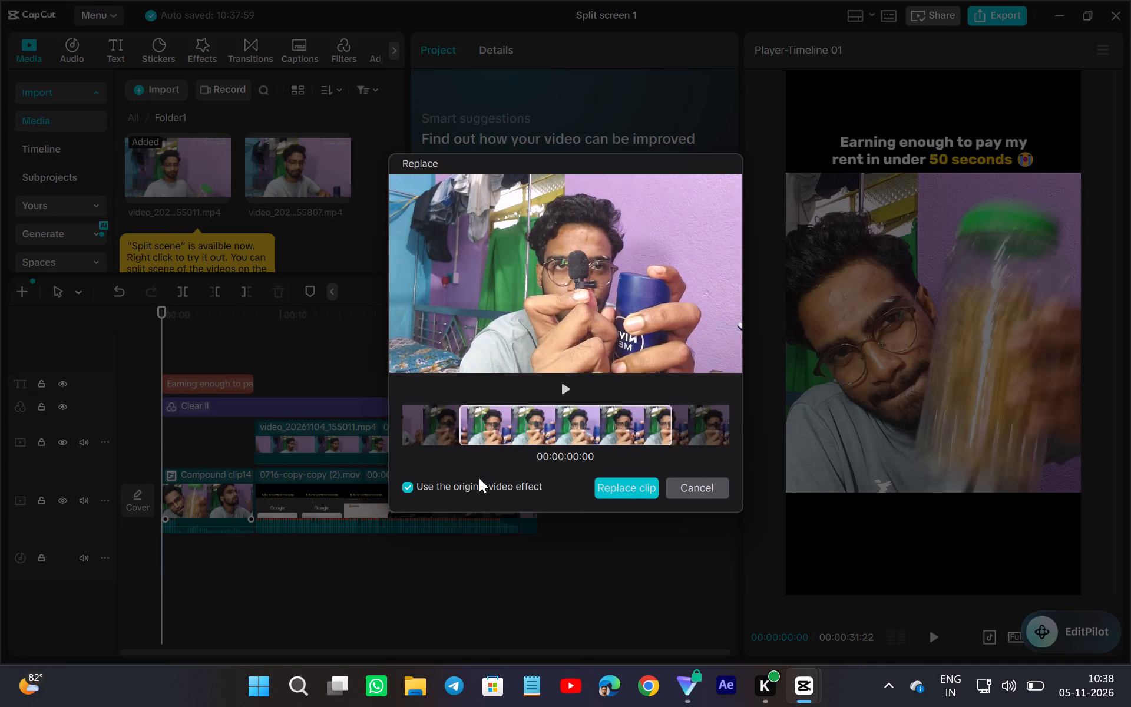
left_click_drag(479, 478, 361, 510)
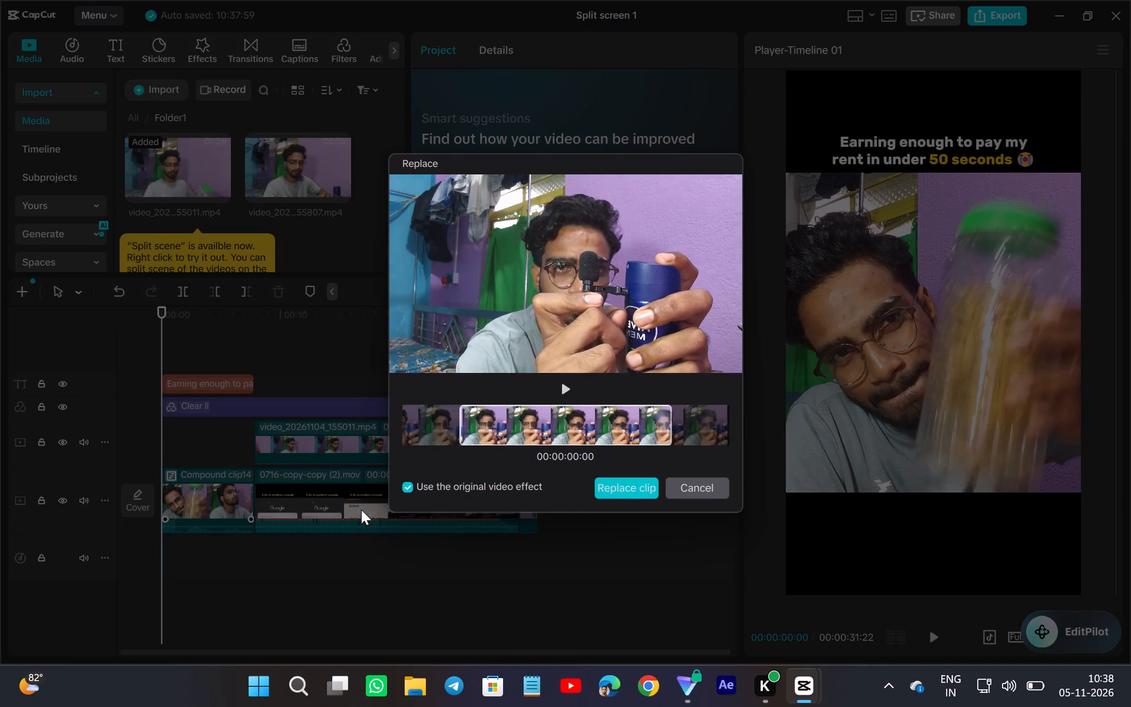
left_click_drag(361, 510, 182, 576)
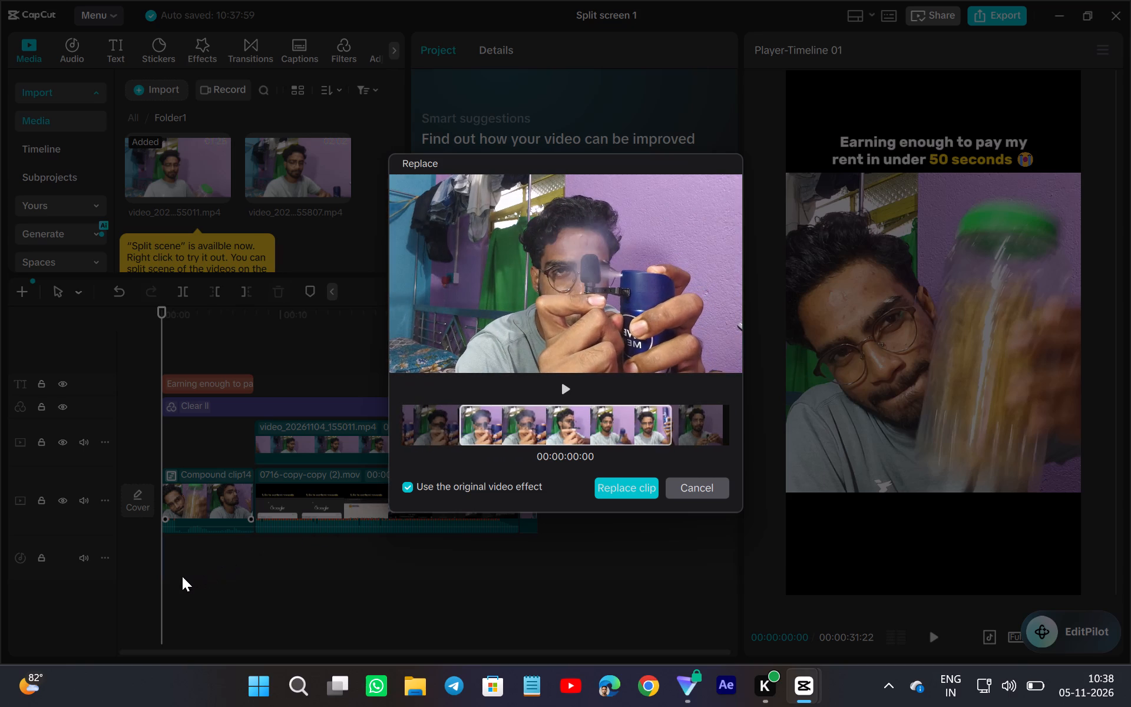
left_click_drag(182, 576, 189, 576)
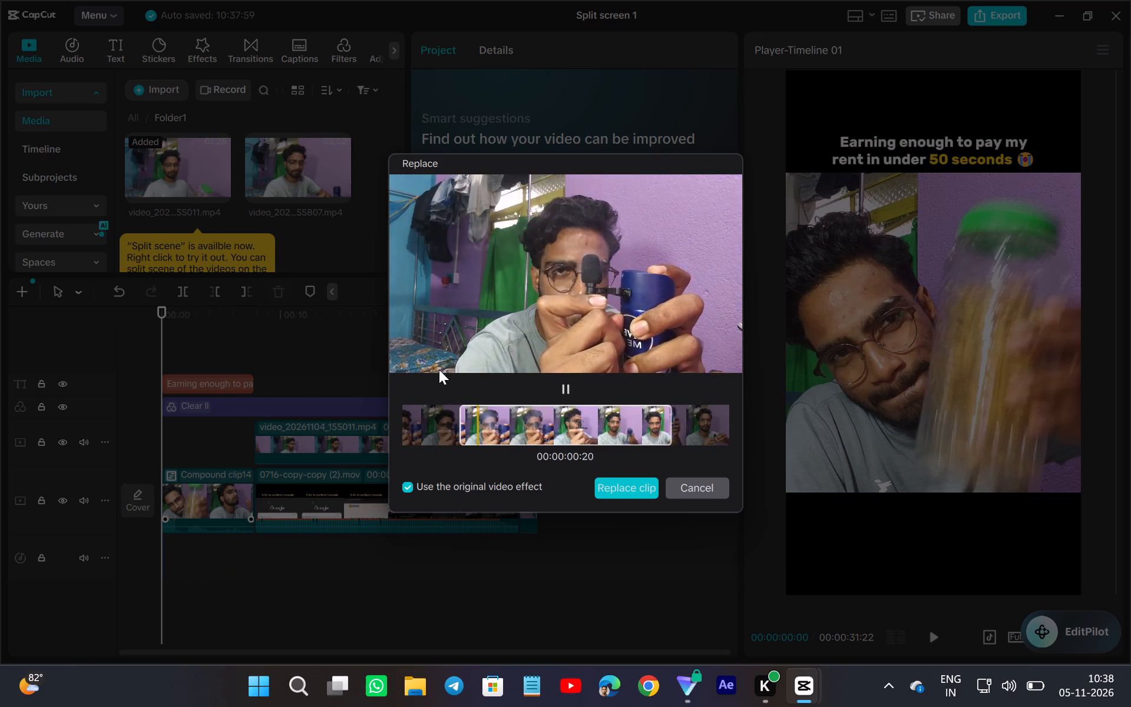
left_click(625, 496)
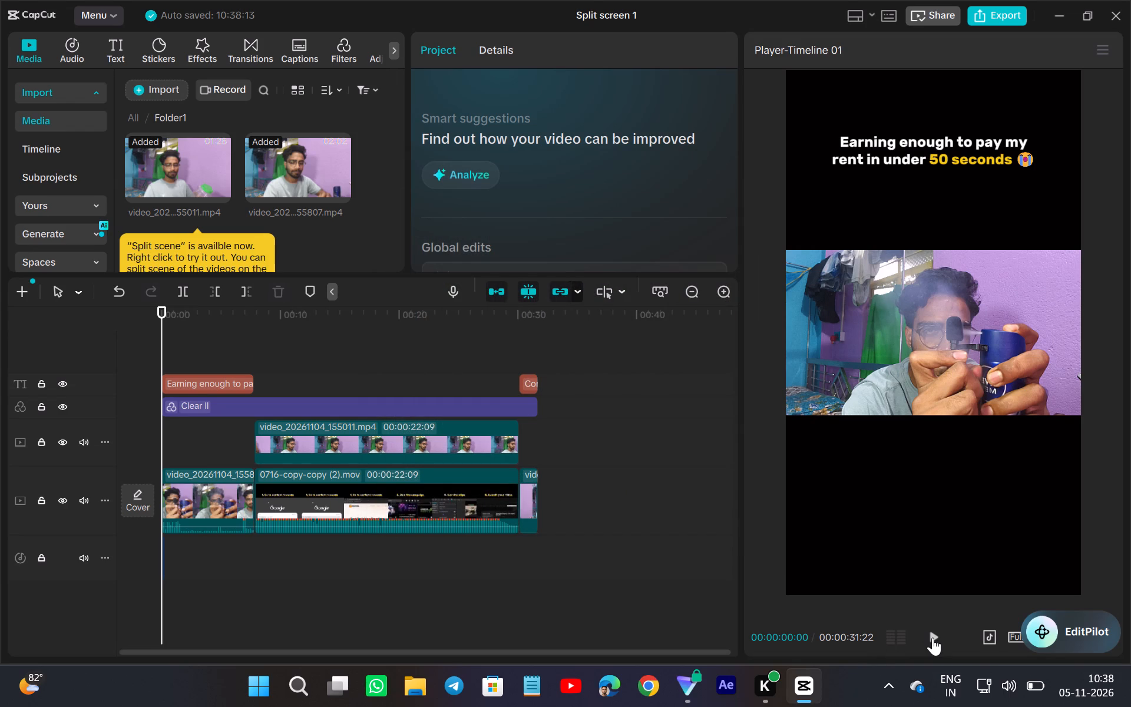
Play the new intro clip and split it at 00:00:01:19.
left_click(932, 637)
left_click(933, 637)
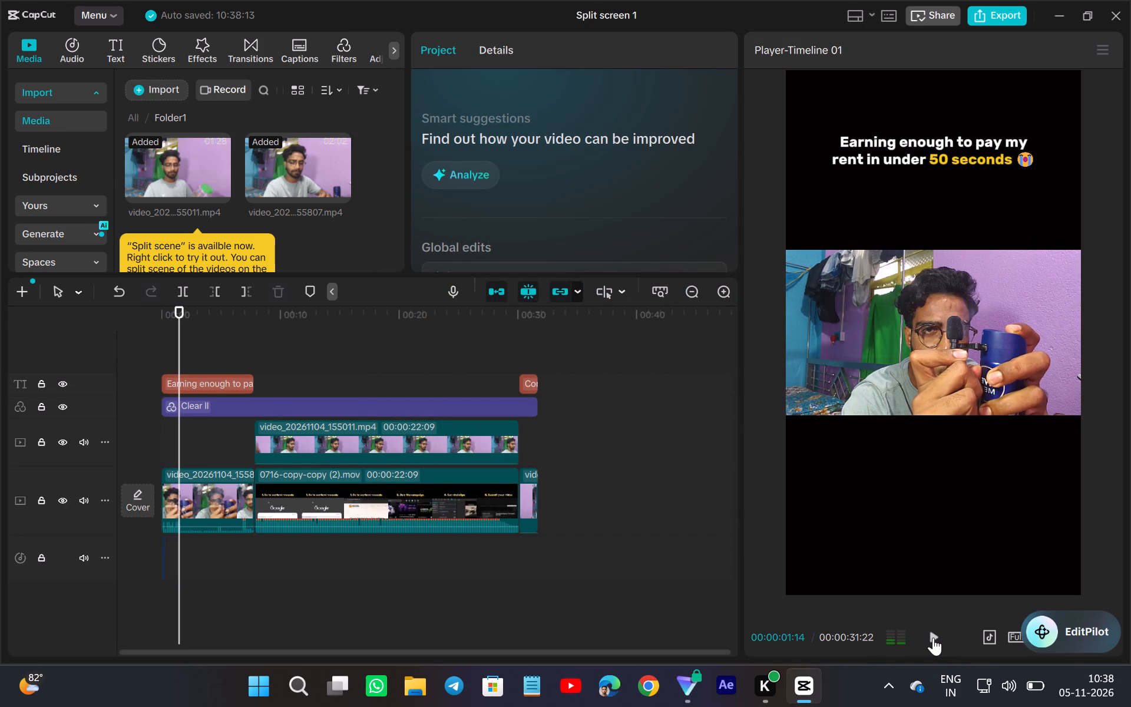
double_click(933, 637)
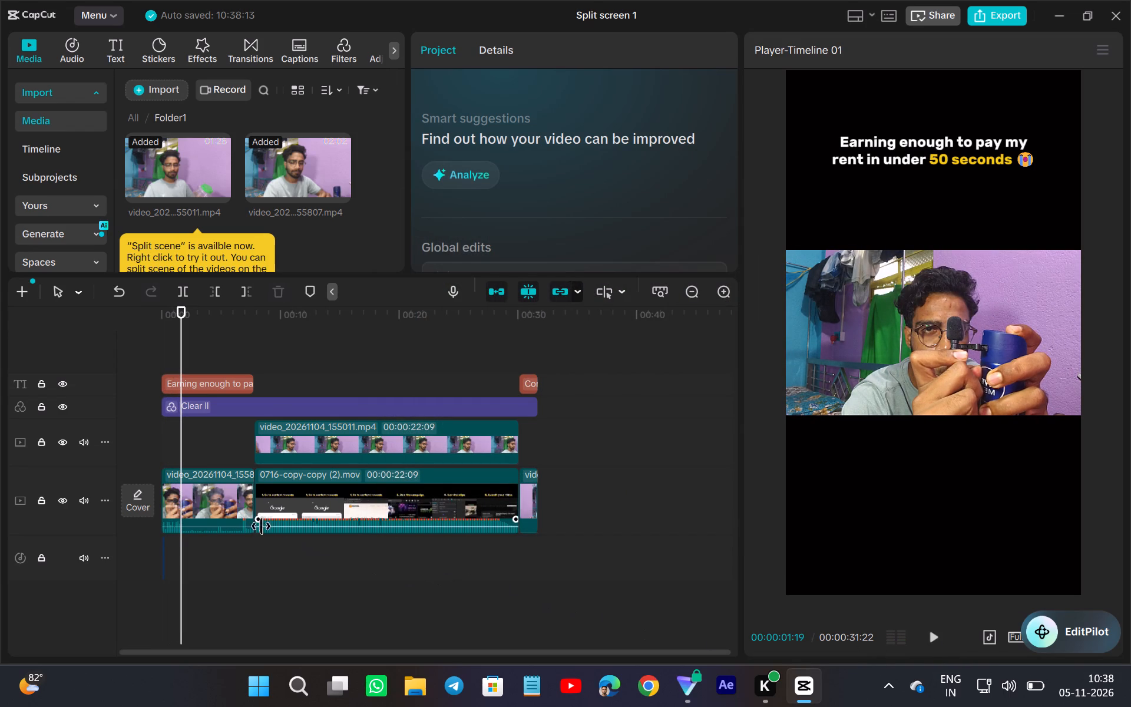
left_click(225, 523)
left_click(176, 289)
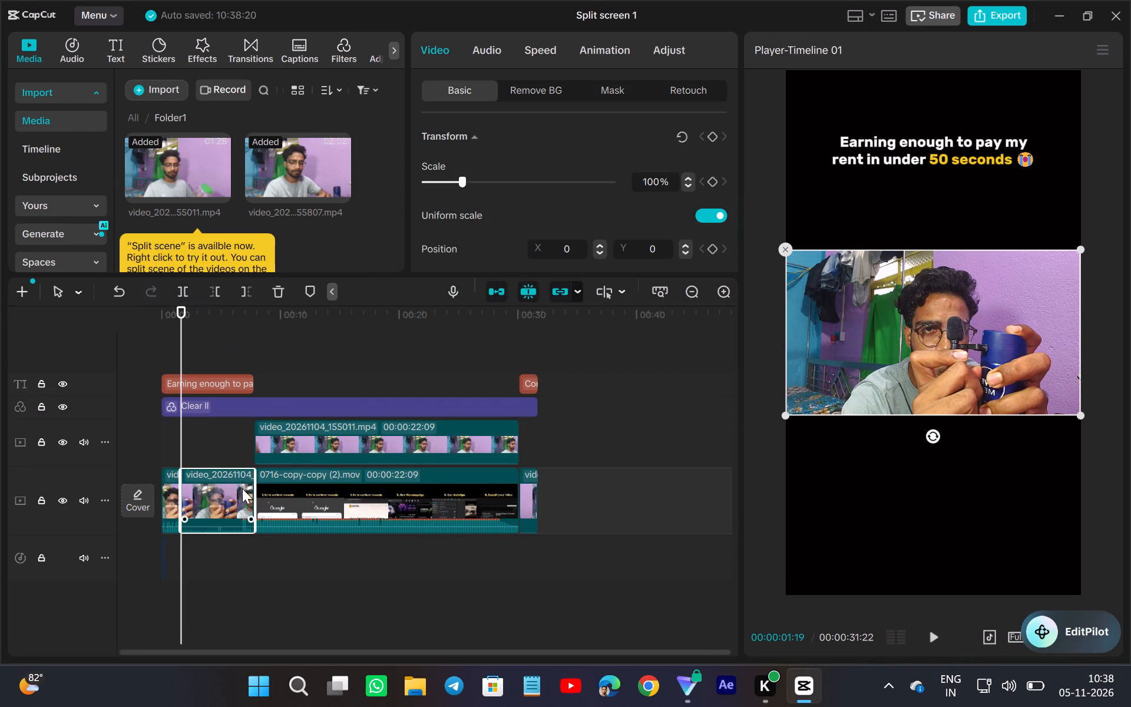
Extend the second intro piece's end and trim its start to where the blue can is raised, leaving it 00:00:16:15 long.
left_click_drag(253, 484, 396, 534)
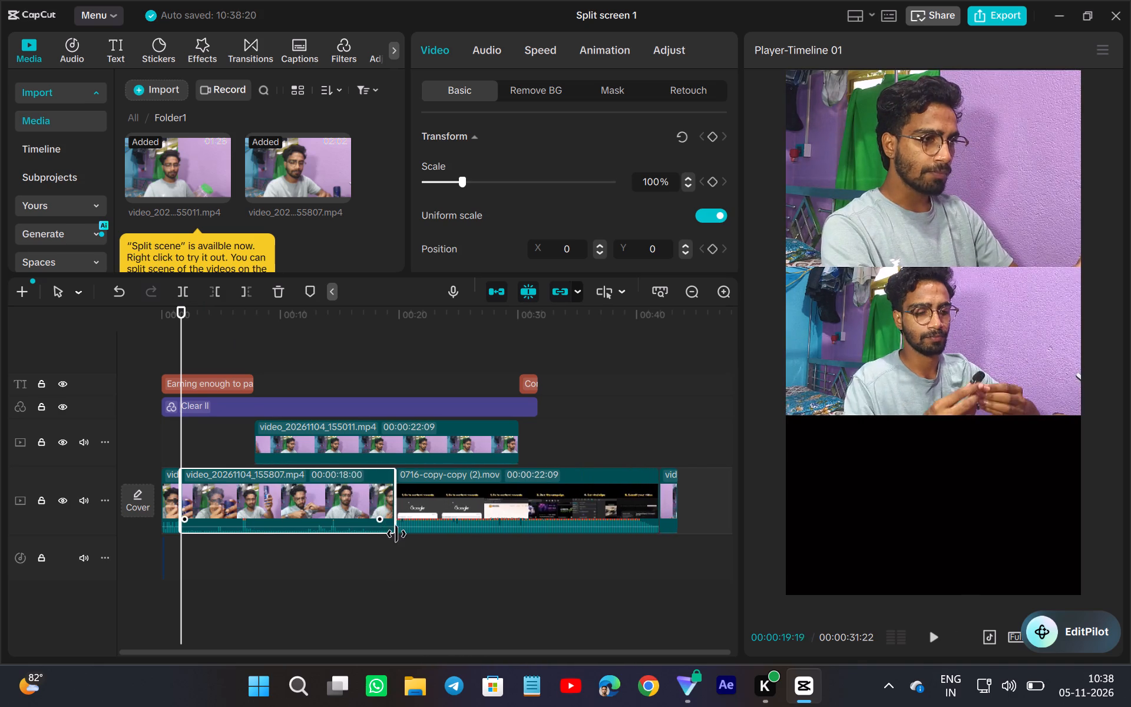
left_click_drag(396, 534, 421, 542)
left_click_drag(185, 476, 290, 566)
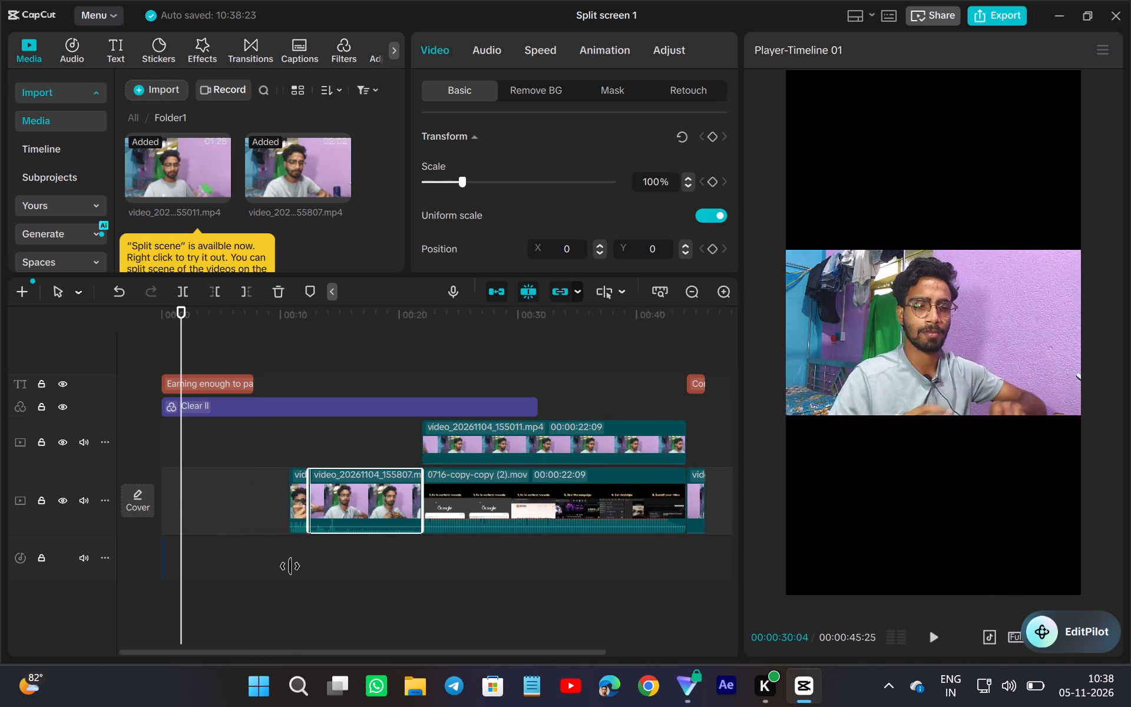
left_click_drag(290, 566, 239, 593)
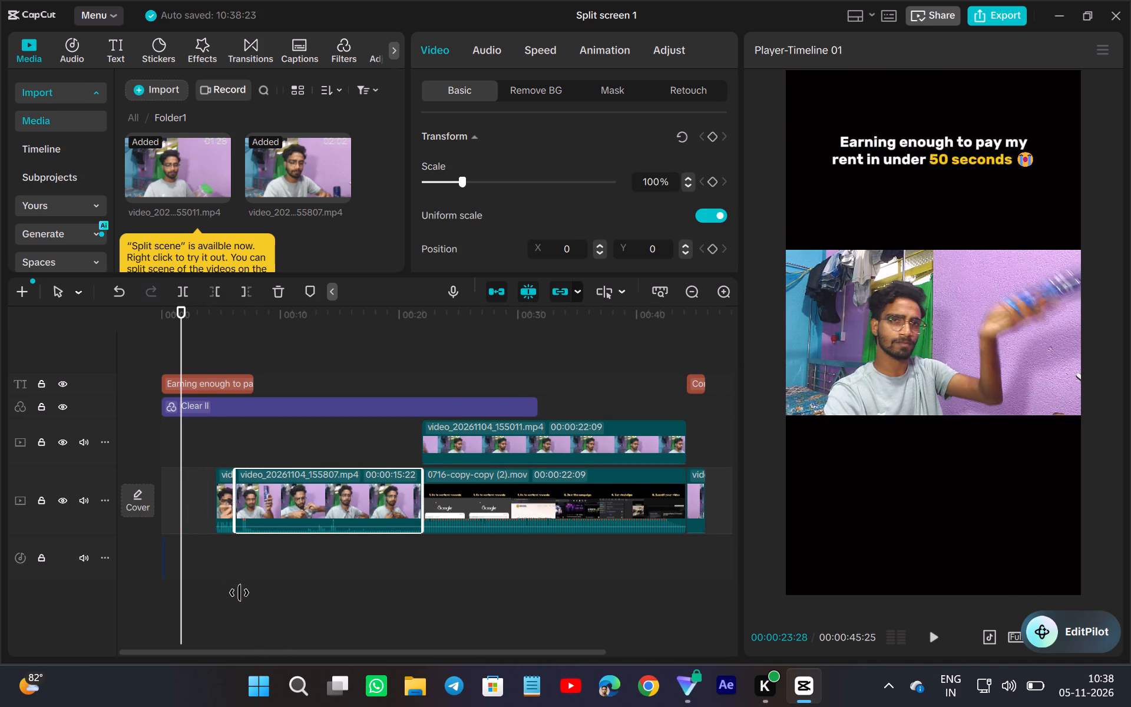
left_click_drag(239, 593, 230, 594)
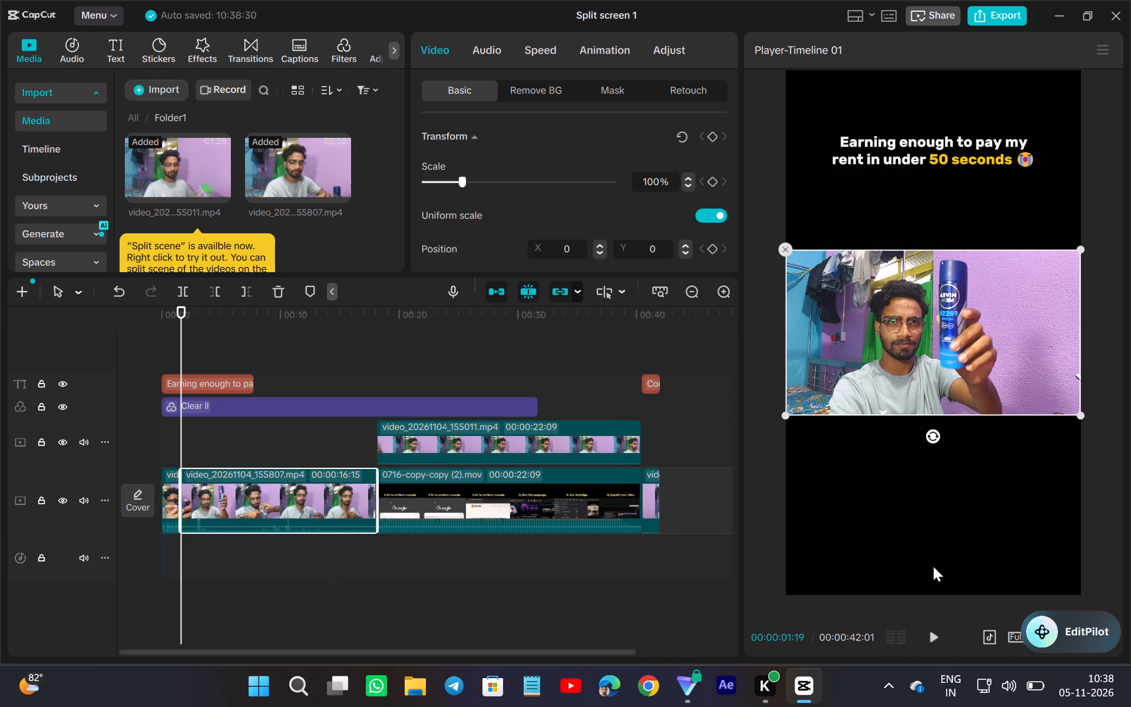
Play through the second intro piece and split it at 00:00:03:23.
left_click(932, 636)
left_click(932, 636)
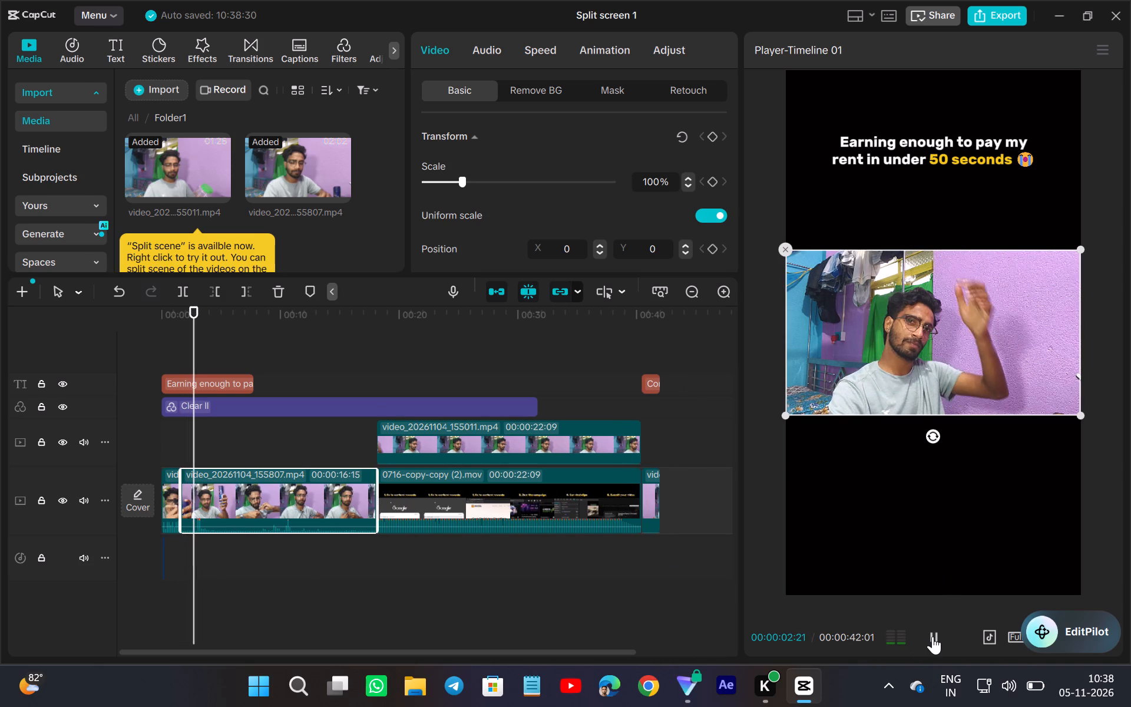
left_click(932, 636)
left_click(932, 636)
left_click(932, 636)
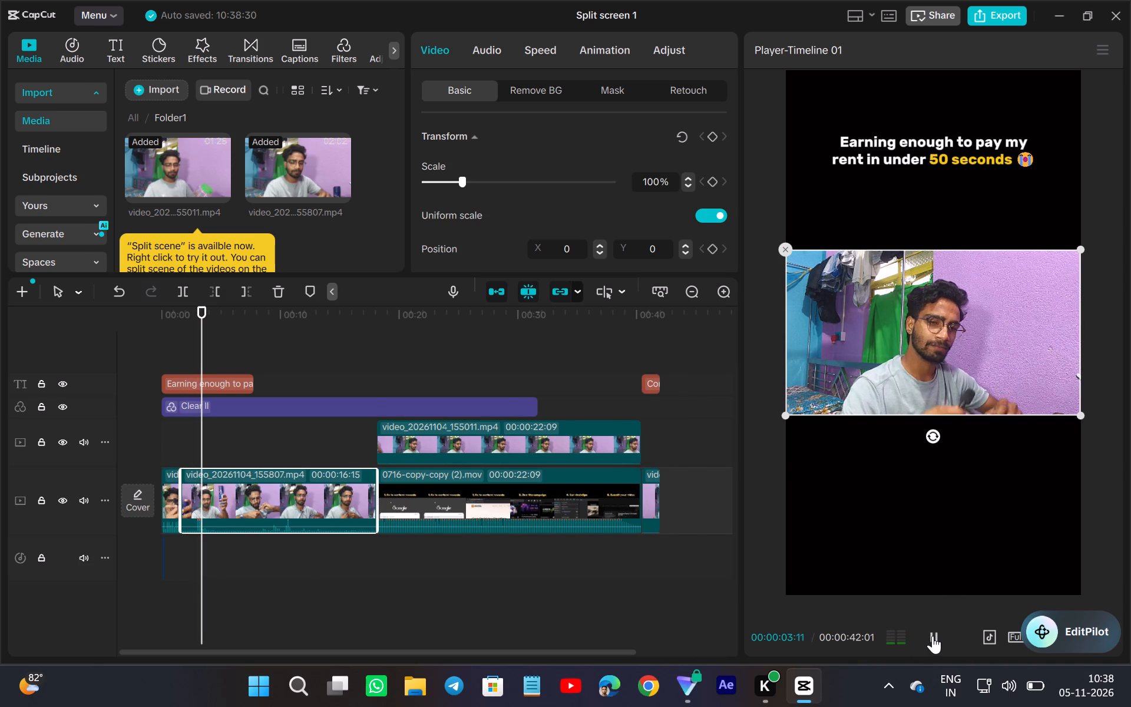
left_click(196, 571)
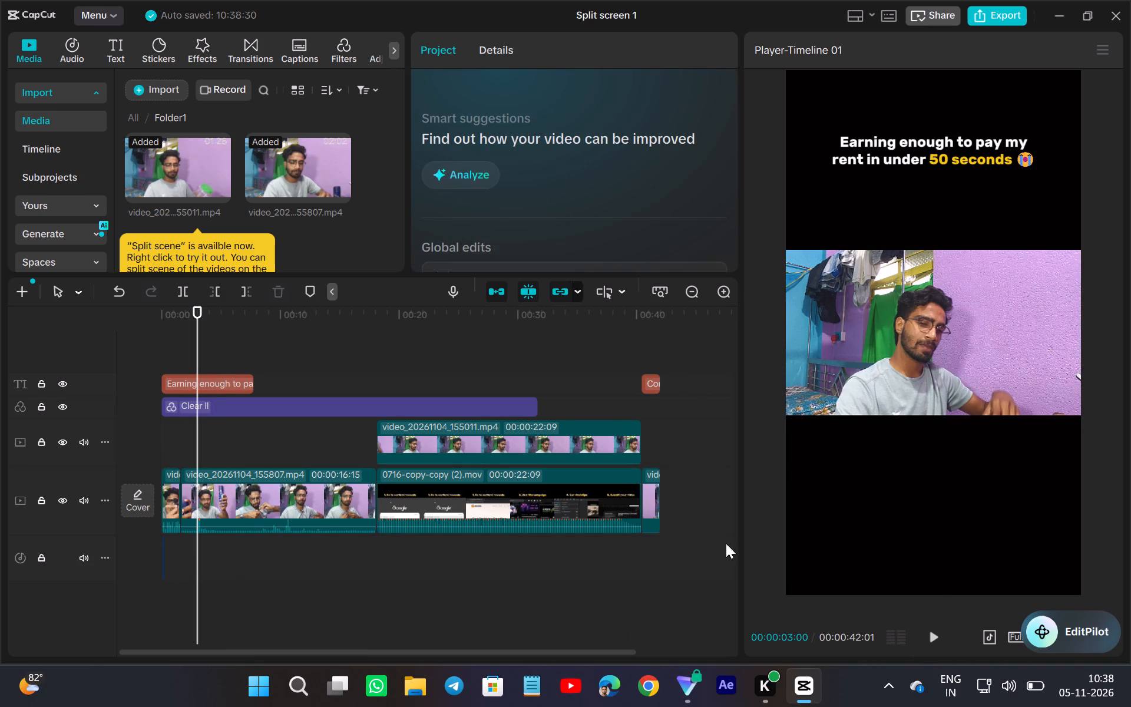
left_click(928, 635)
left_click(928, 635)
double_click(928, 635)
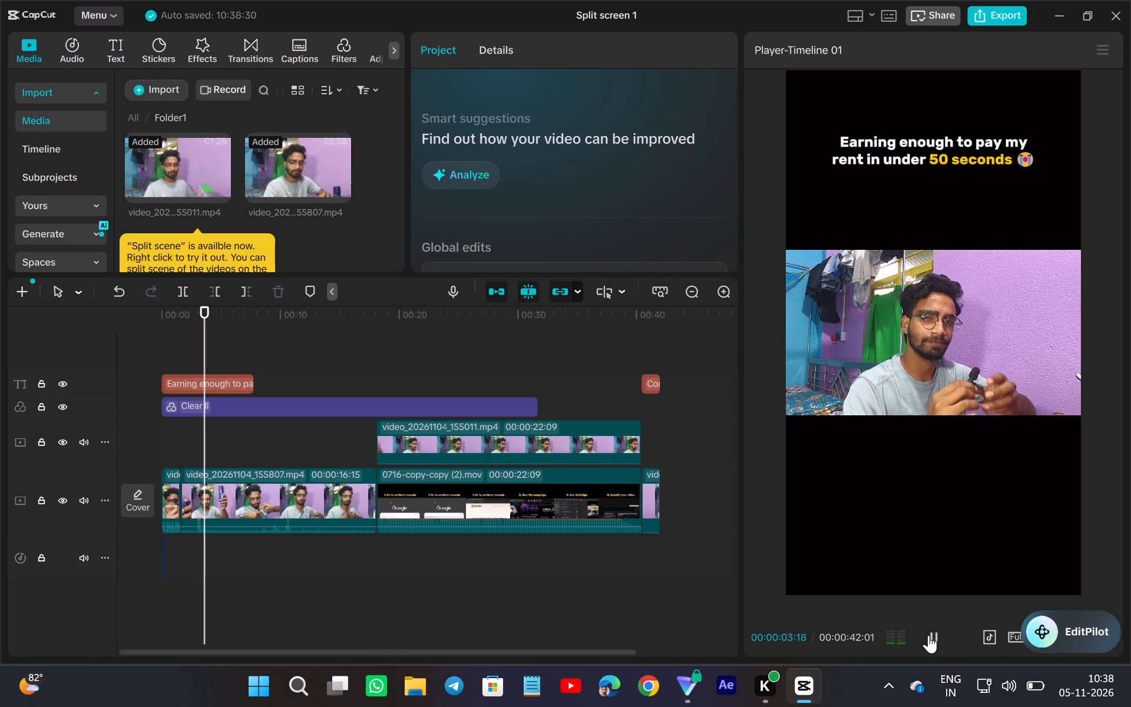
left_click(249, 512)
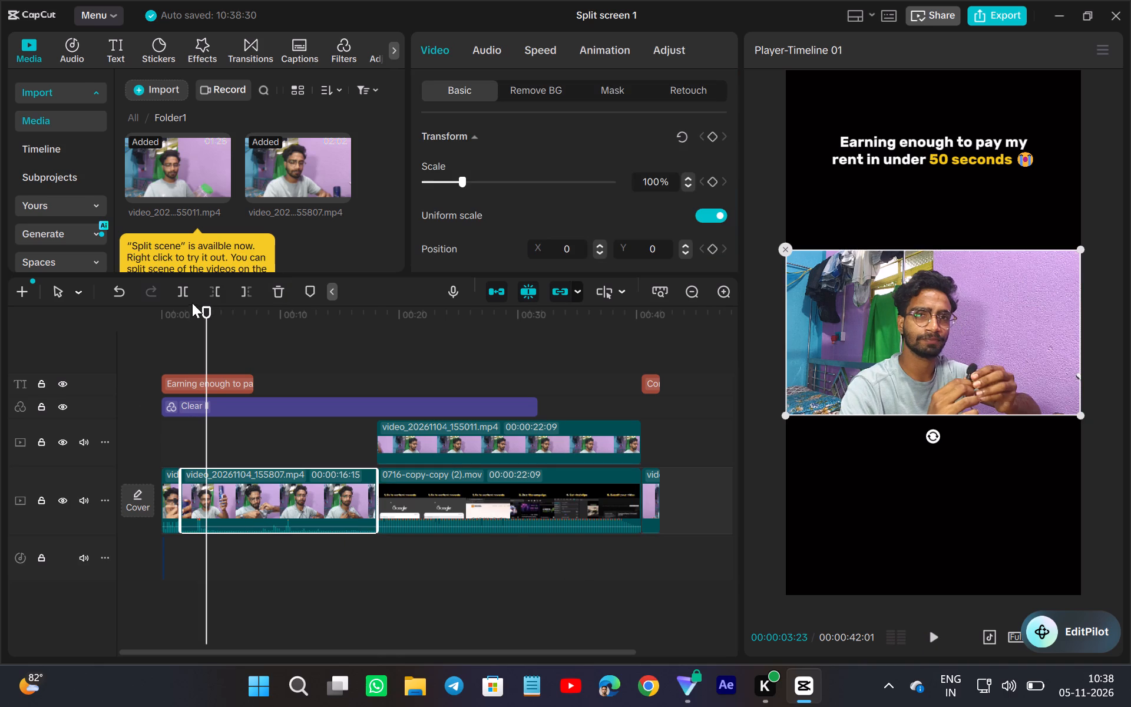
left_click(181, 294)
Trim a few frames off the start of the short second intro piece and play the opening from the beginning.
left_click(194, 498)
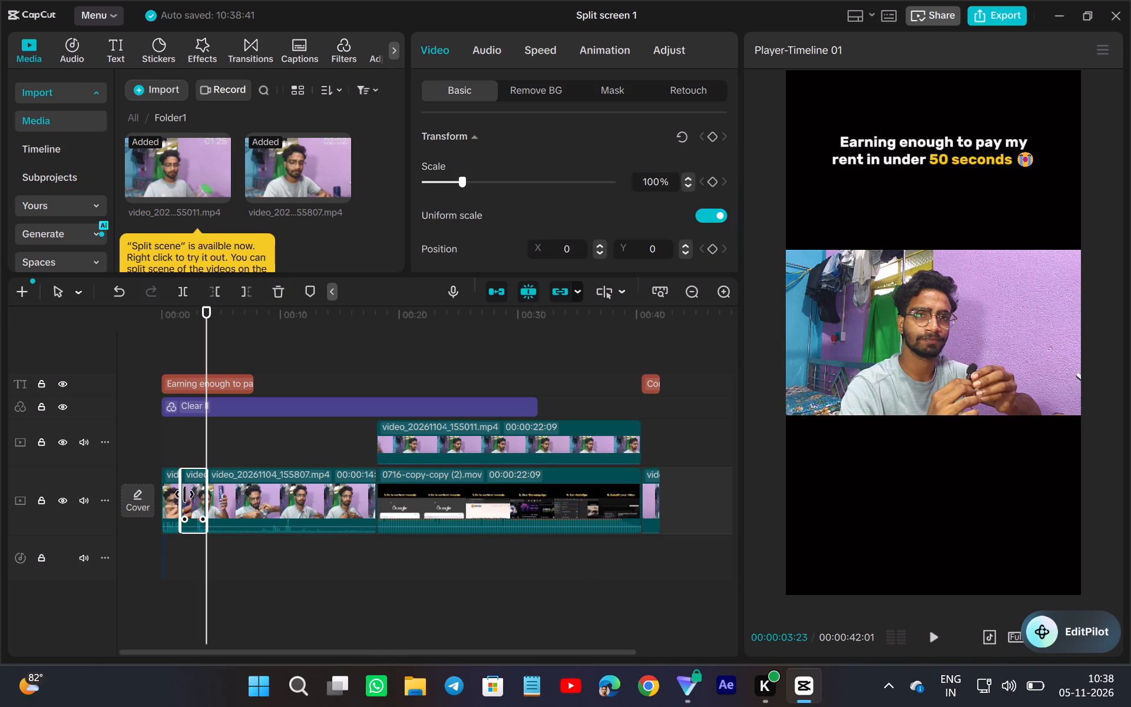
left_click(184, 494)
left_click(140, 552)
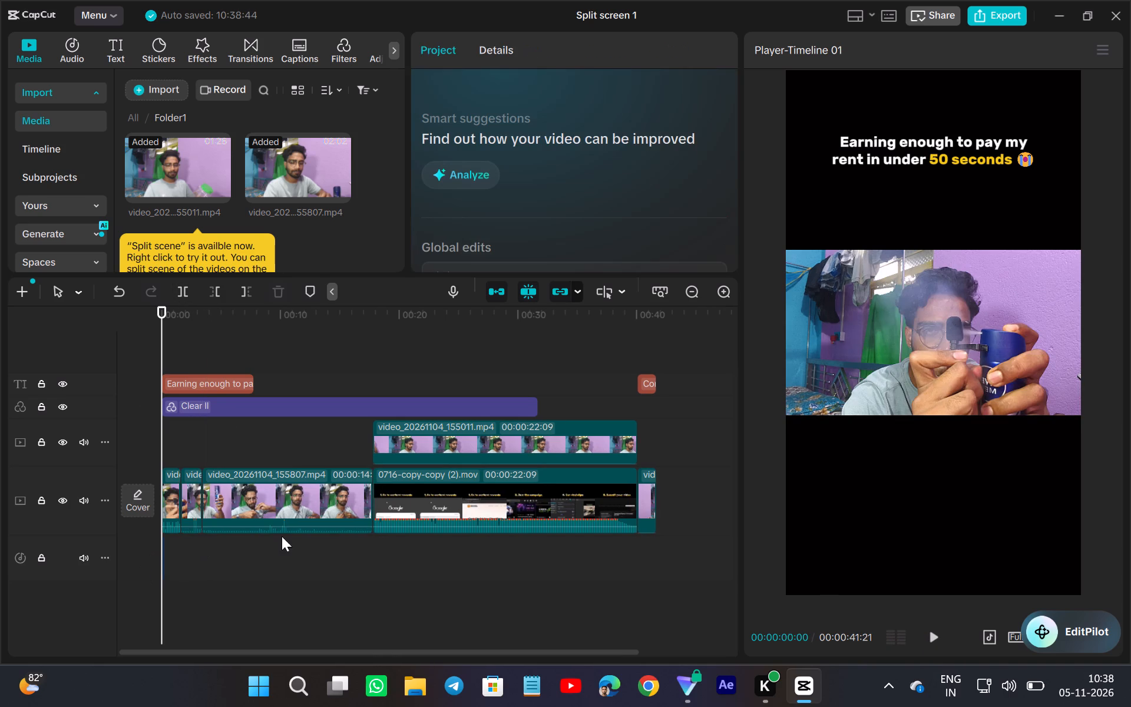
left_click(930, 637)
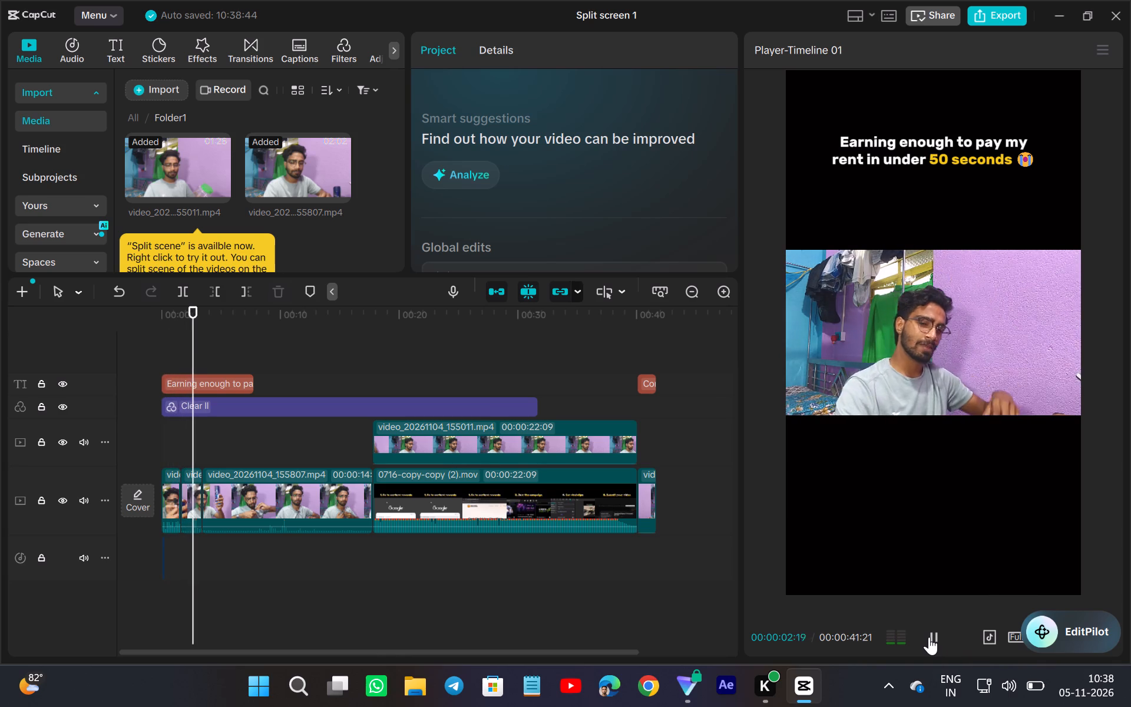
left_click(929, 637)
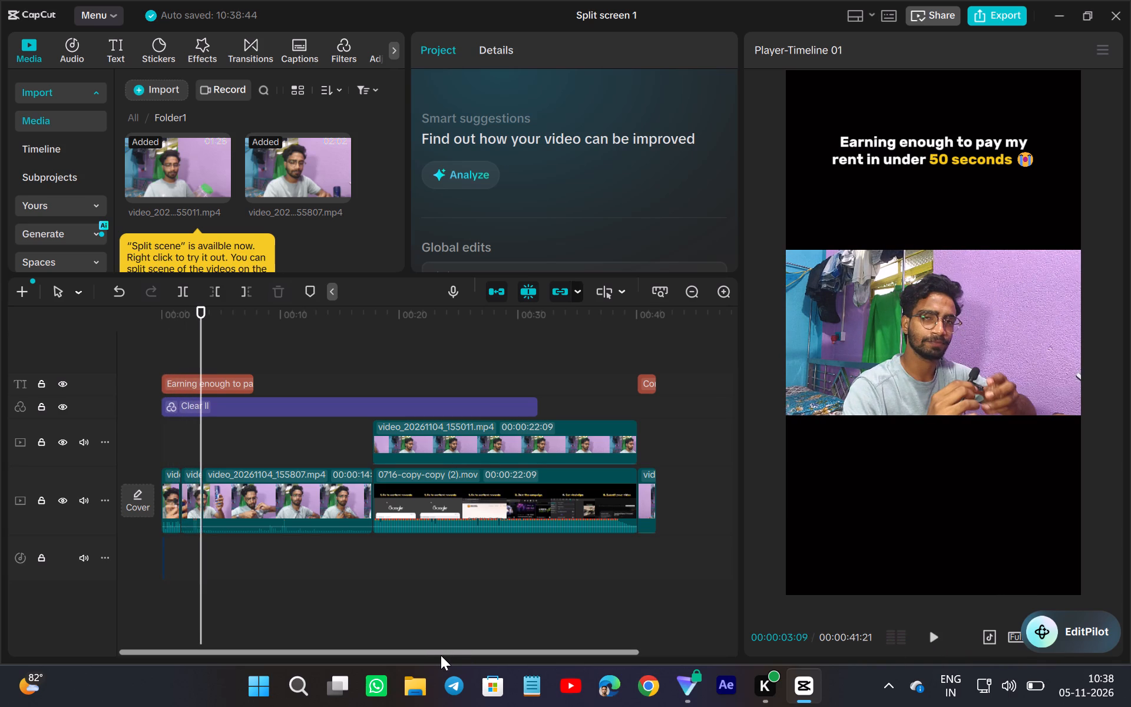
Trim the start of the third intro piece further into the footage and extend its end, leaving it 00:00:27:04 long.
left_click(237, 505)
left_click_drag(203, 484, 303, 573)
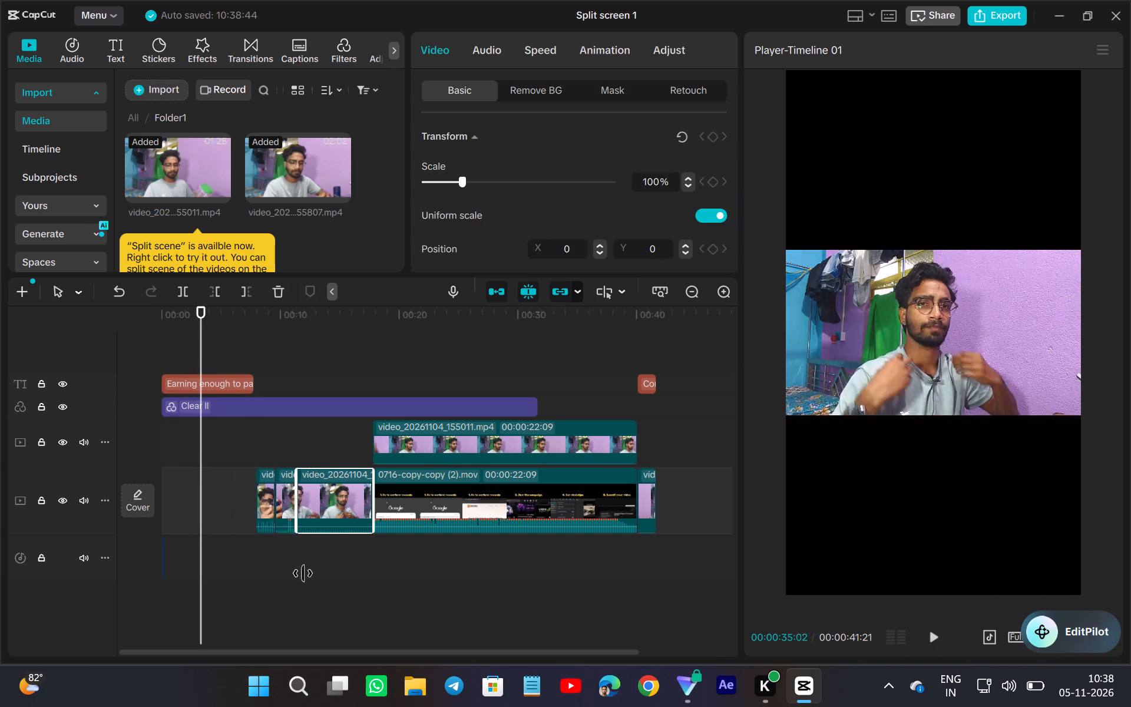
left_click_drag(303, 573, 359, 607)
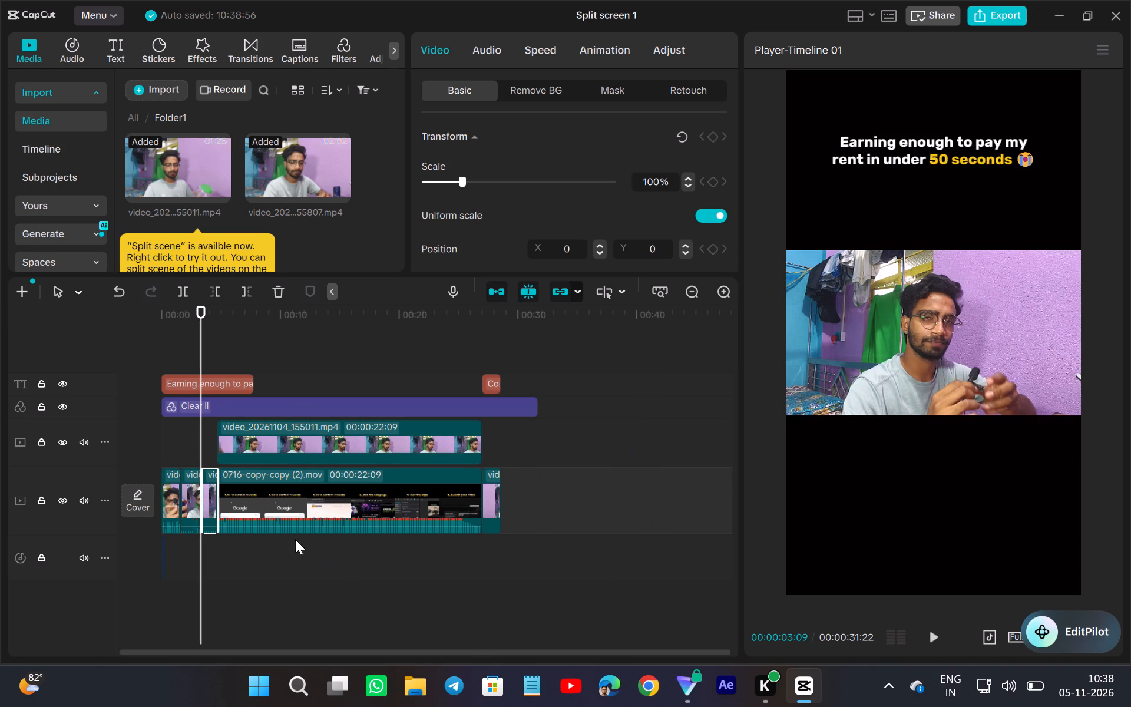
left_click_drag(216, 485, 424, 579)
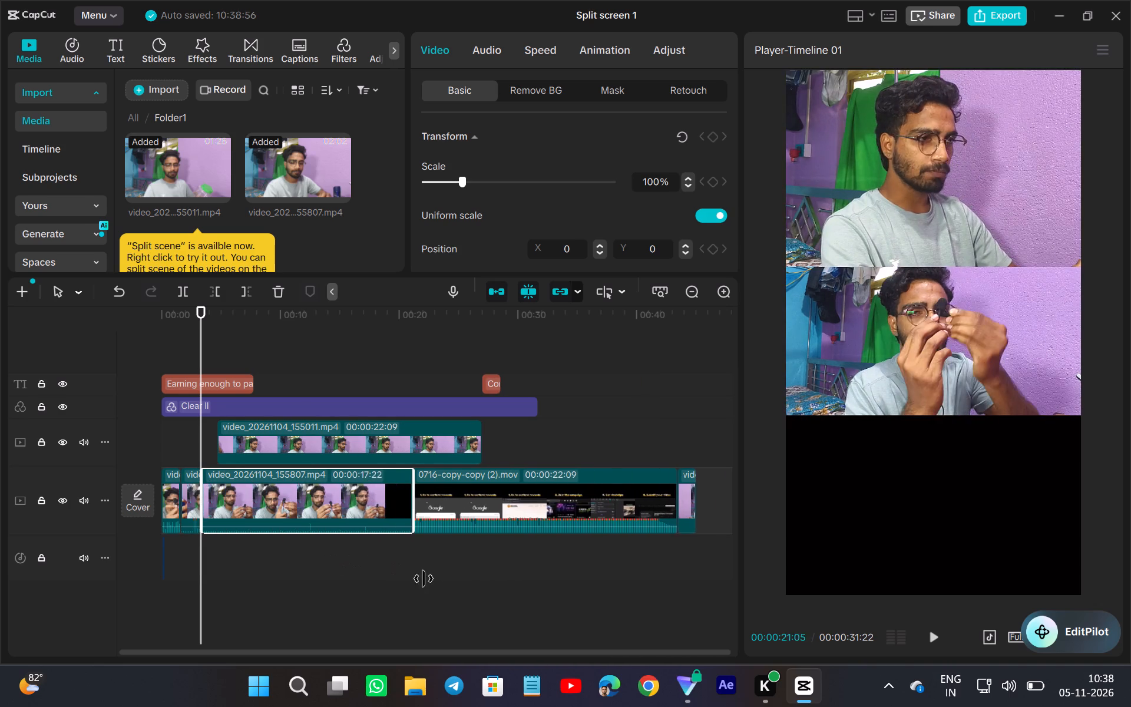
left_click_drag(424, 579, 522, 603)
Trim the third intro piece's start to just before the microphone is raised to the face and shorten it to end at about 11 seconds.
left_click_drag(200, 484, 200, 484)
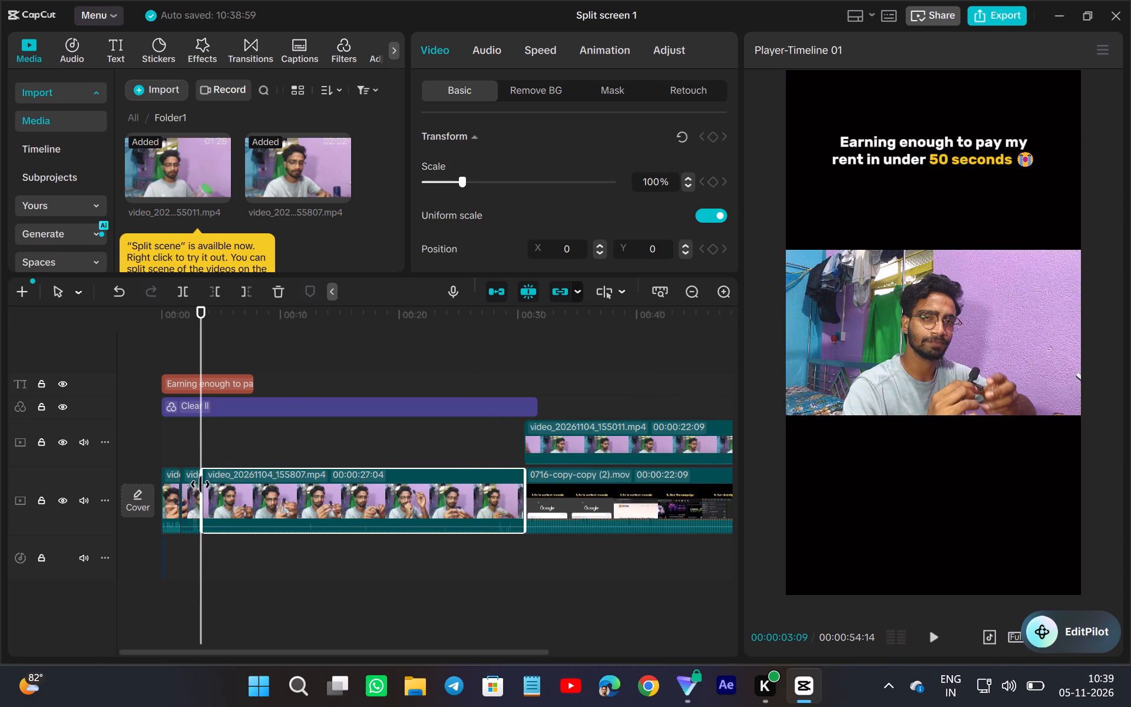
left_click_drag(200, 484, 416, 581)
left_click_drag(312, 491, 359, 534)
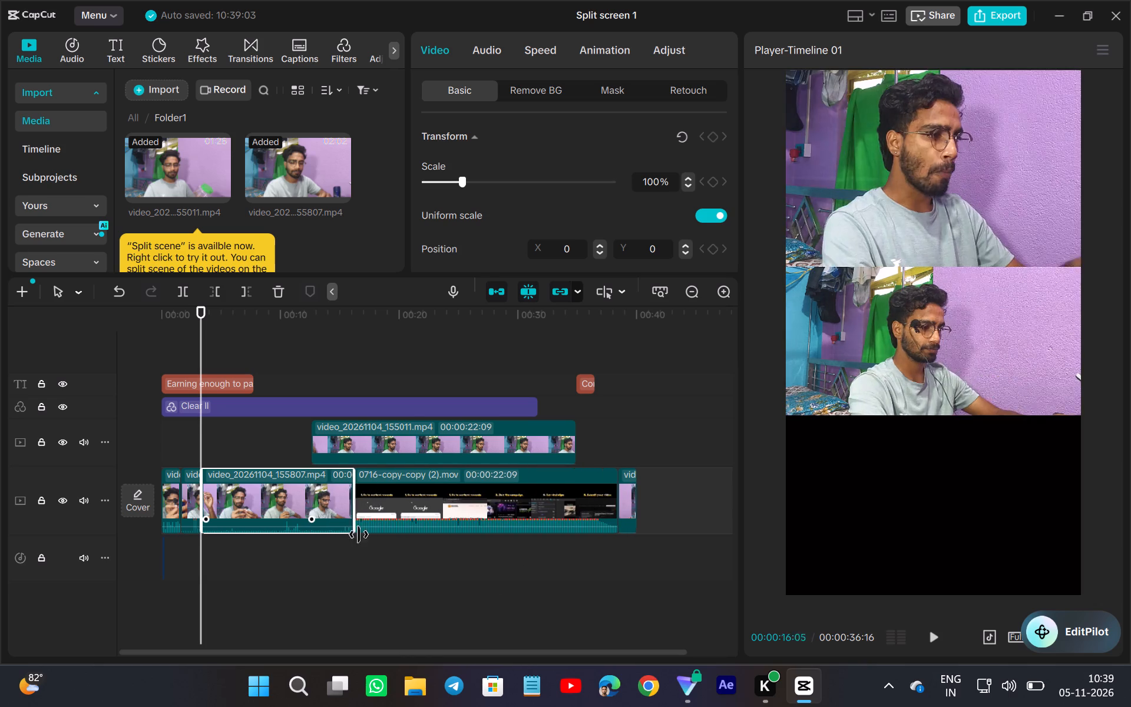
left_click_drag(359, 534, 254, 580)
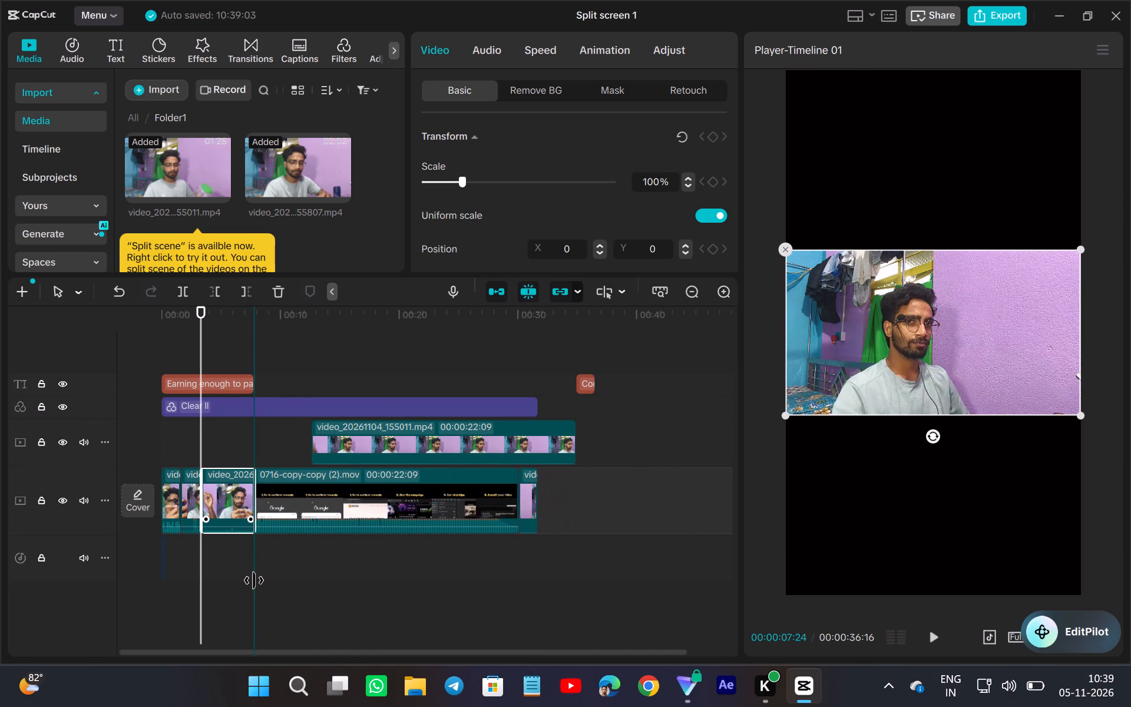
left_click_drag(254, 580, 296, 593)
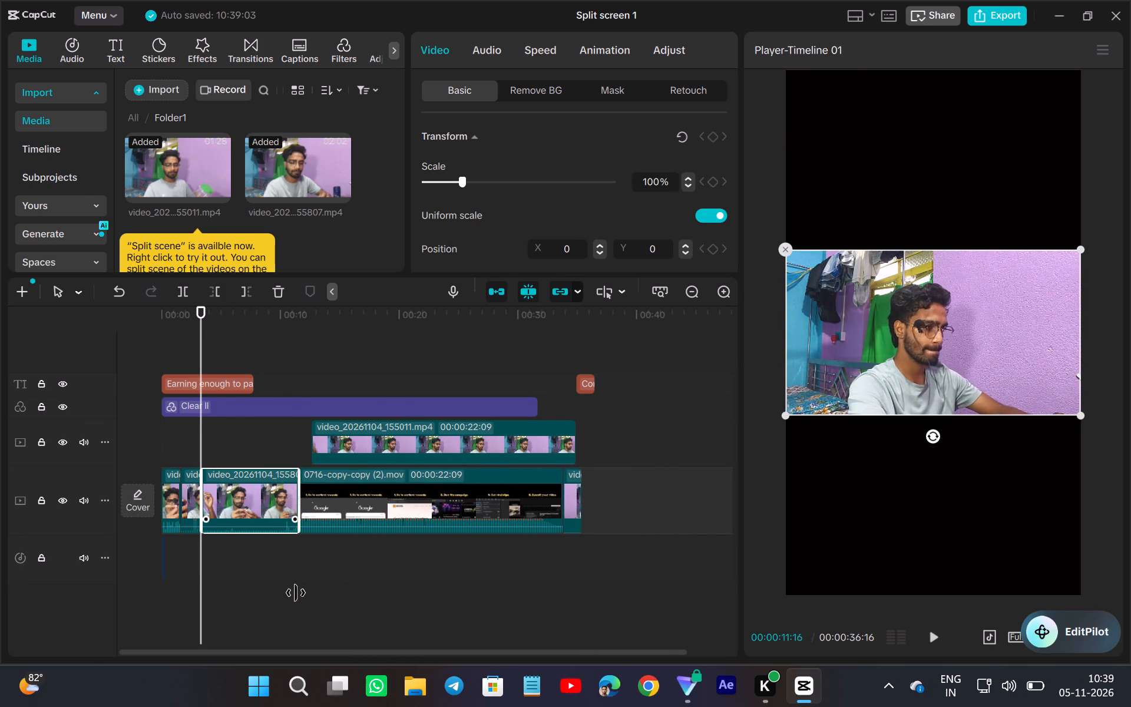
left_click_drag(296, 593, 301, 596)
left_click_drag(201, 504, 212, 520)
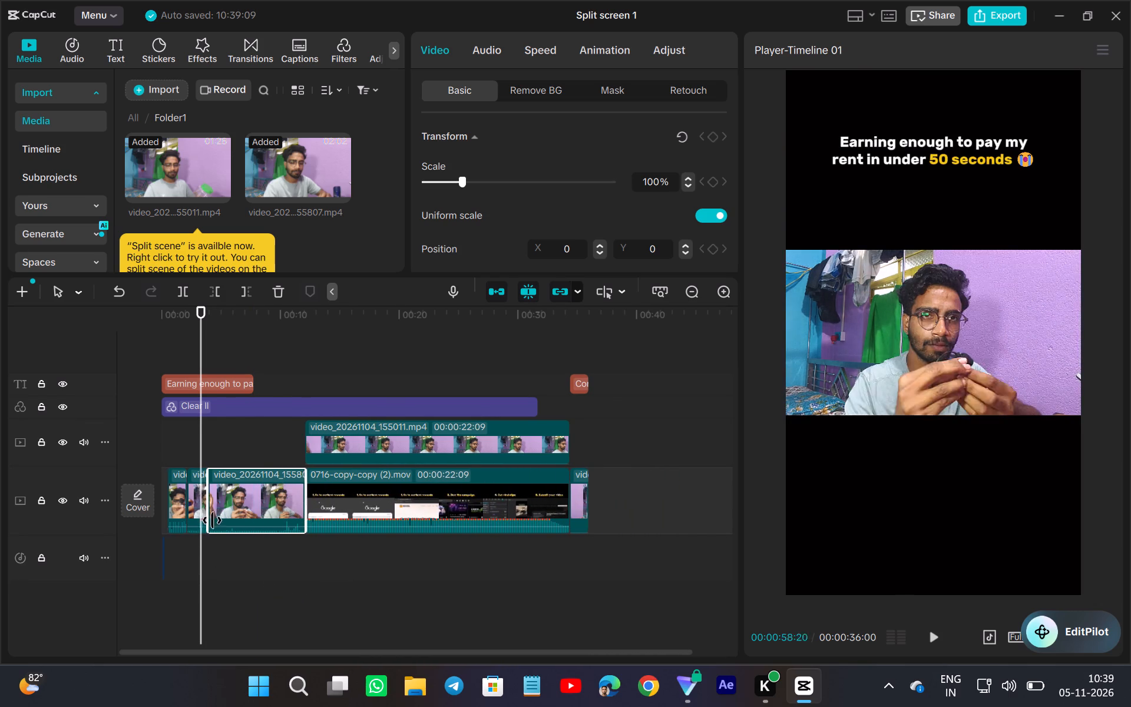
left_click_drag(212, 520, 227, 563)
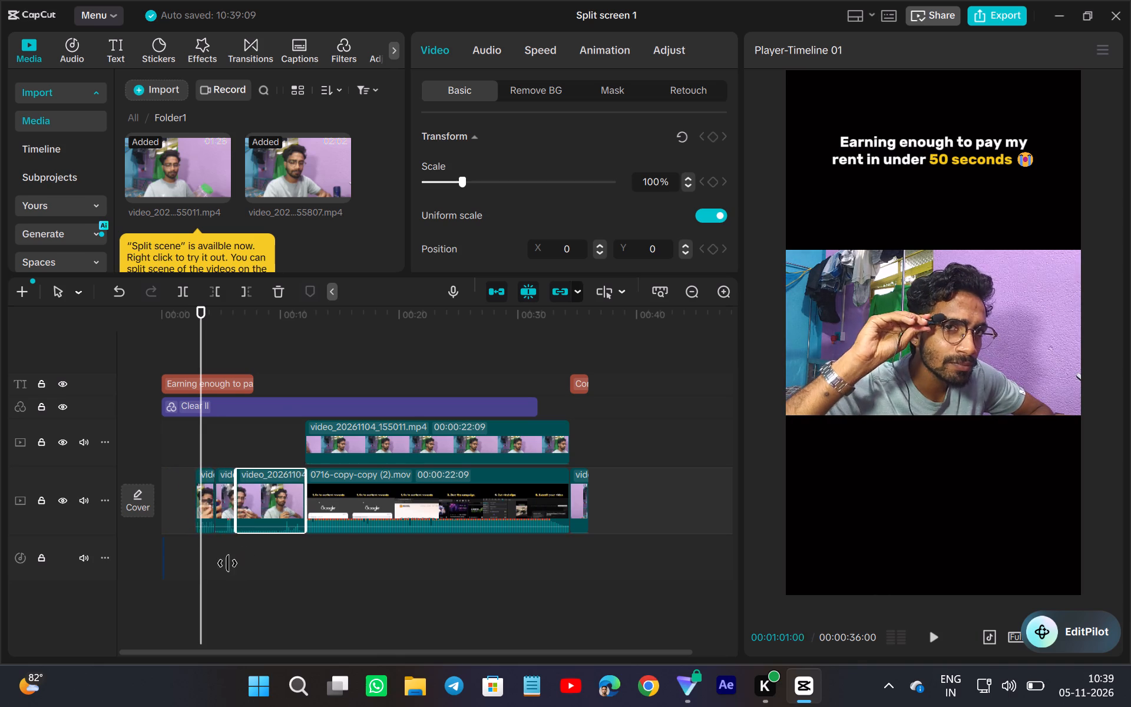
left_click_drag(227, 563, 218, 575)
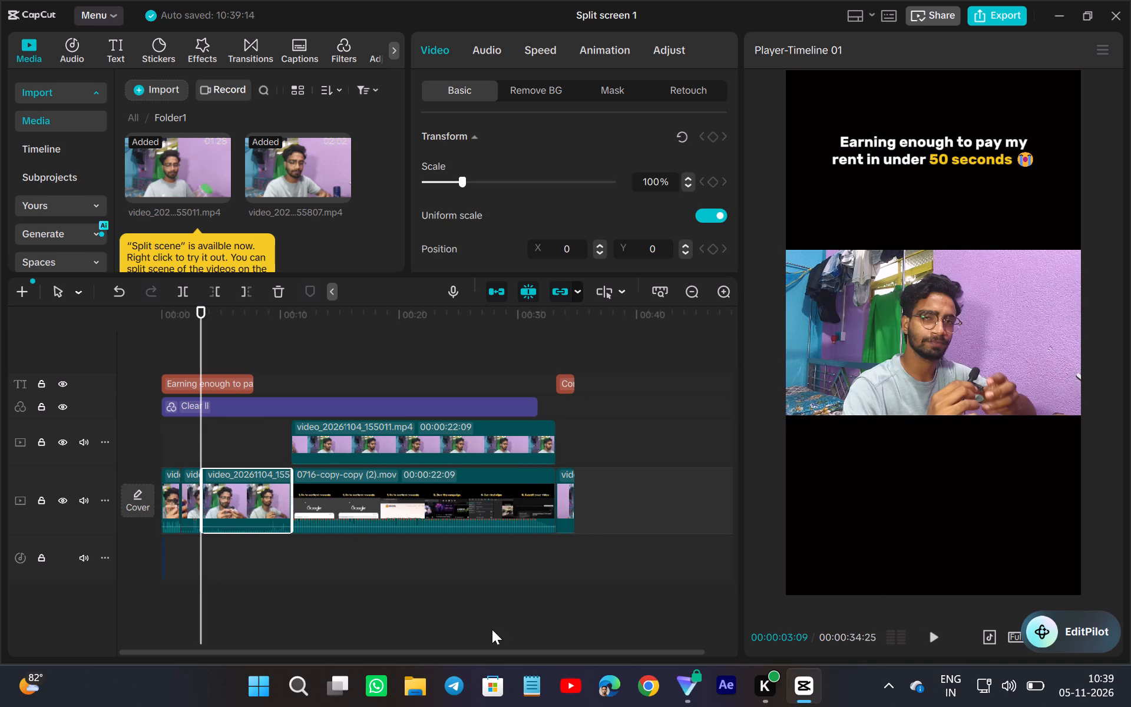
Play through the third intro piece and split it at 00:00:05:20.
left_click(929, 635)
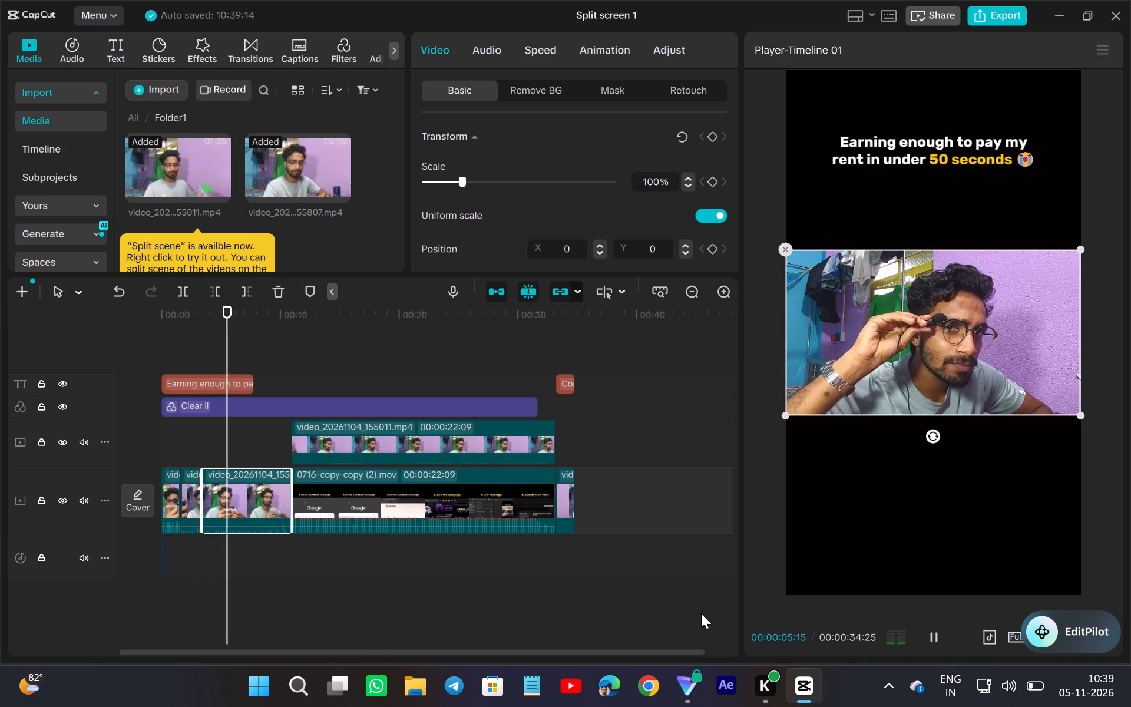
left_click(929, 639)
left_click(929, 639)
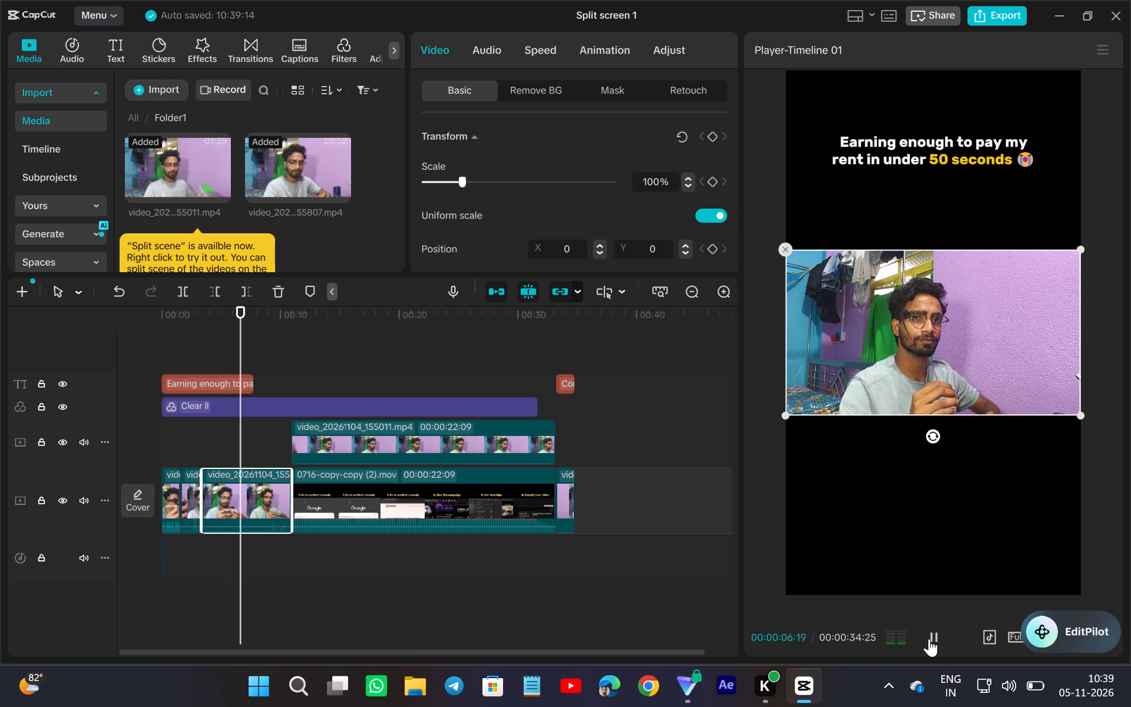
left_click(929, 639)
left_click(183, 561)
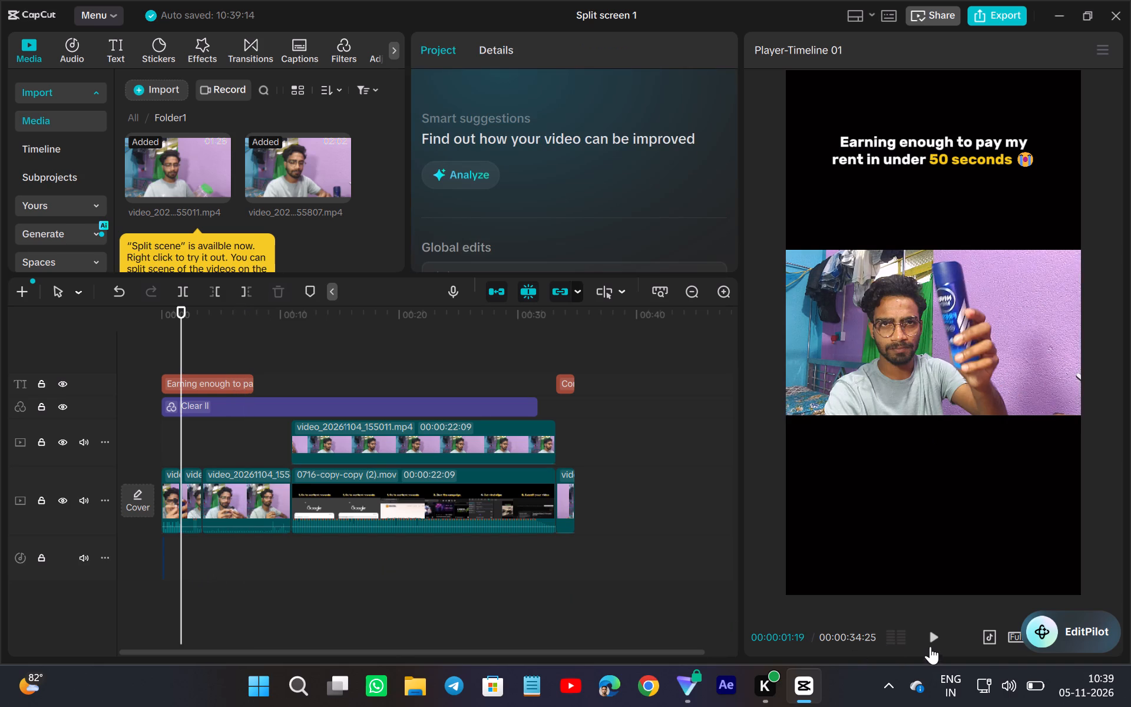
left_click(930, 639)
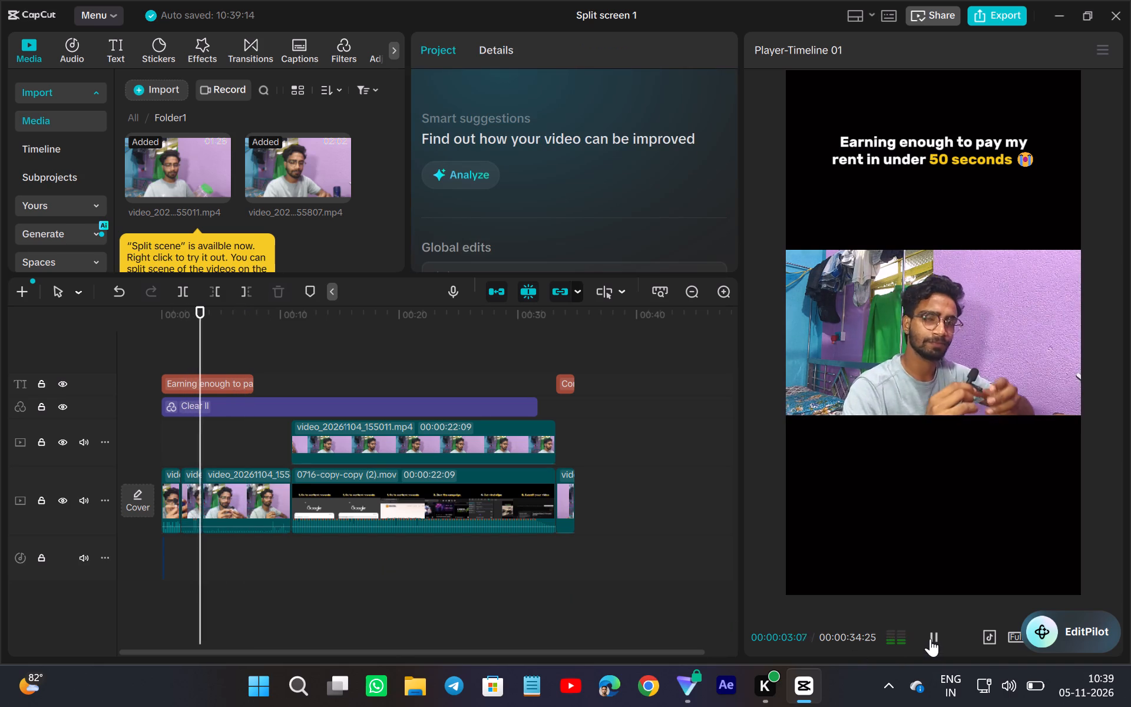
left_click(930, 639)
left_click(930, 639)
left_click(930, 639)
left_click(930, 639)
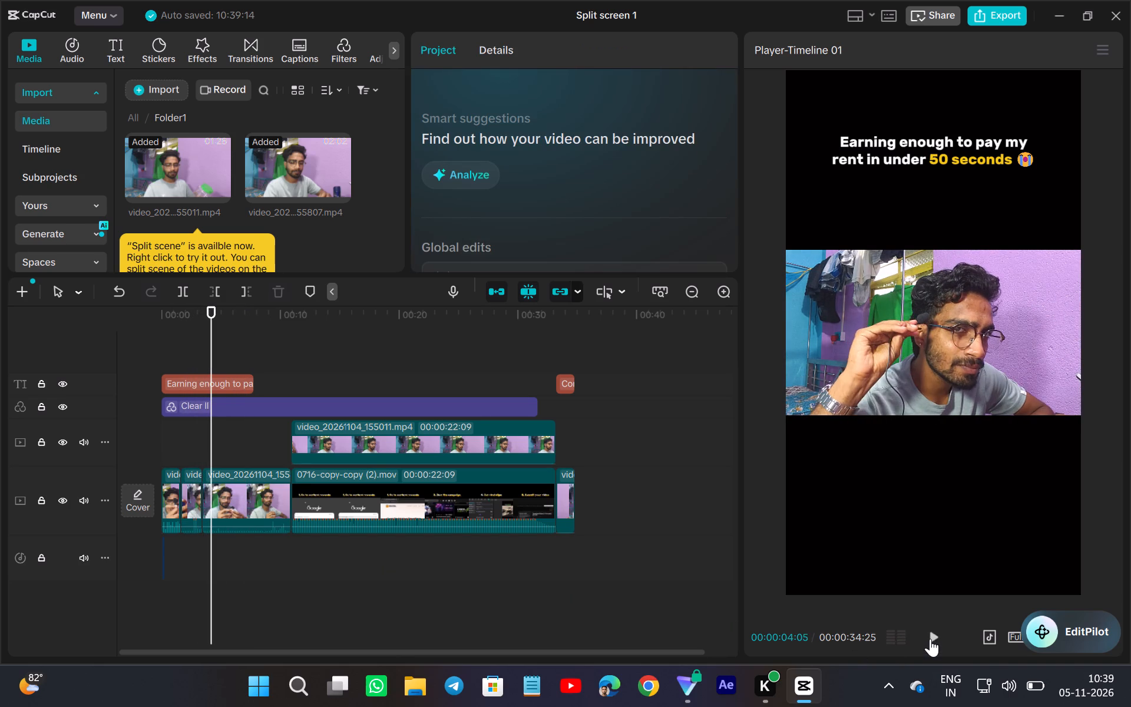
left_click(930, 638)
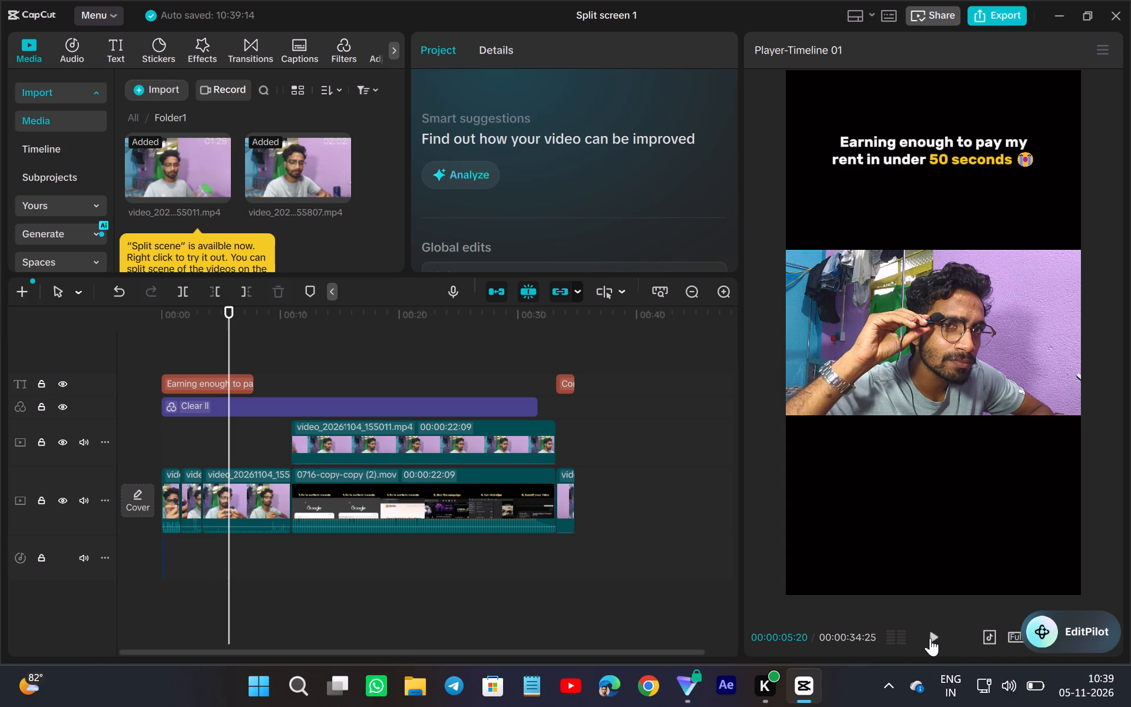
left_click(240, 520)
left_click(178, 293)
Trim the start of the new fourth intro piece to the raised-hands moment at source time 00:01:05:27.
left_click_drag(229, 488, 237, 536)
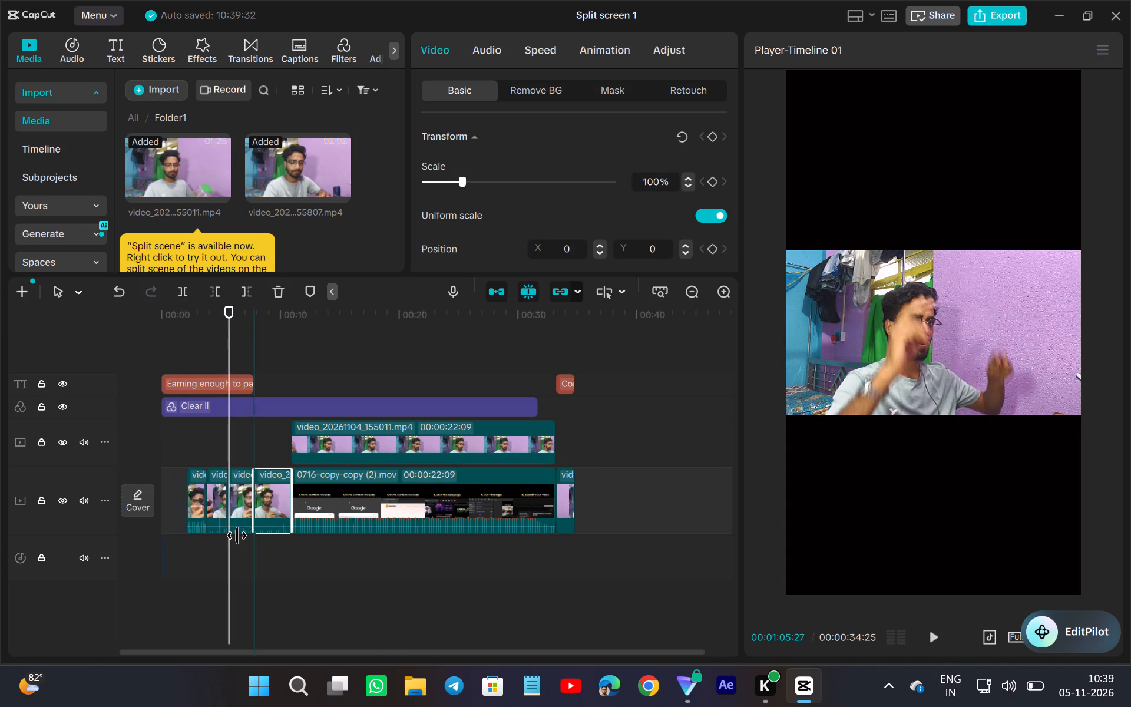
left_click_drag(237, 536, 262, 560)
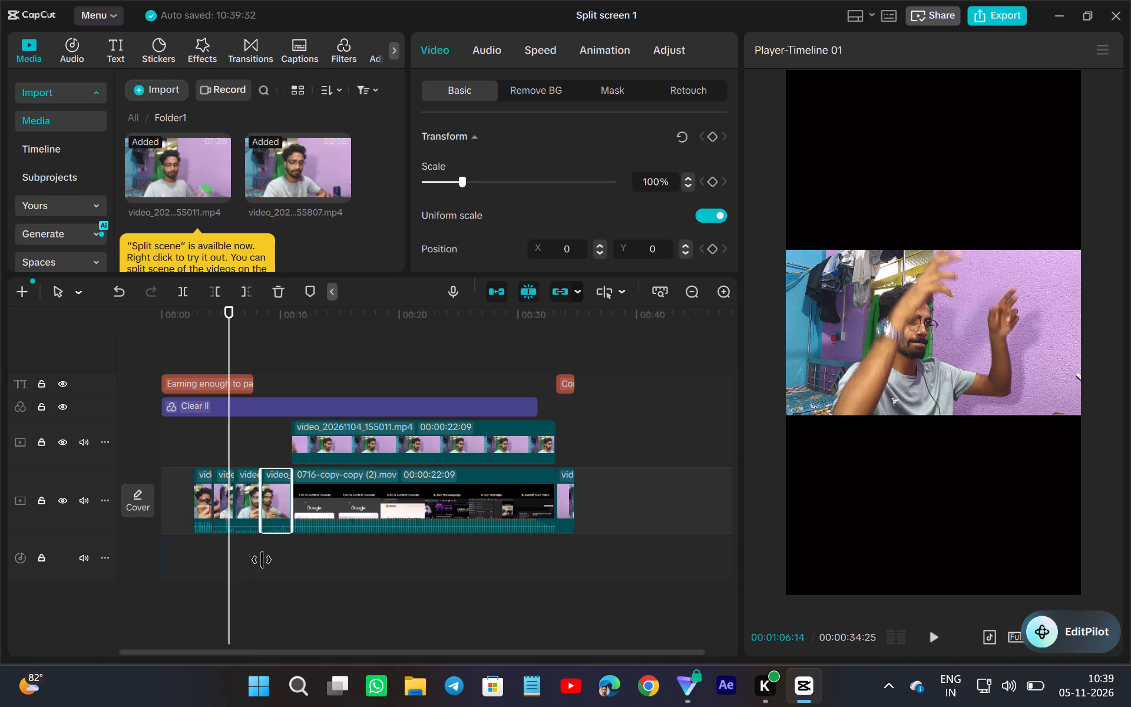
left_click_drag(262, 560, 256, 579)
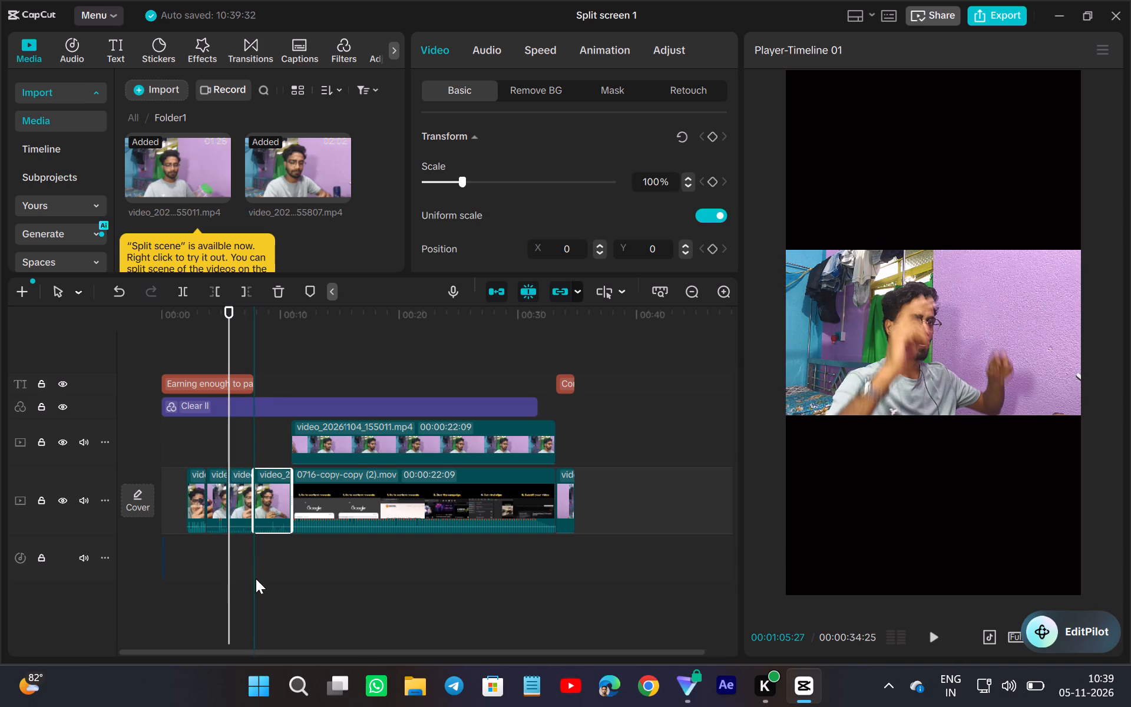
Play the third and fourth intro pieces and trim the fourth piece's end to about 00:00:06:20, before the screen recording.
left_click(205, 560)
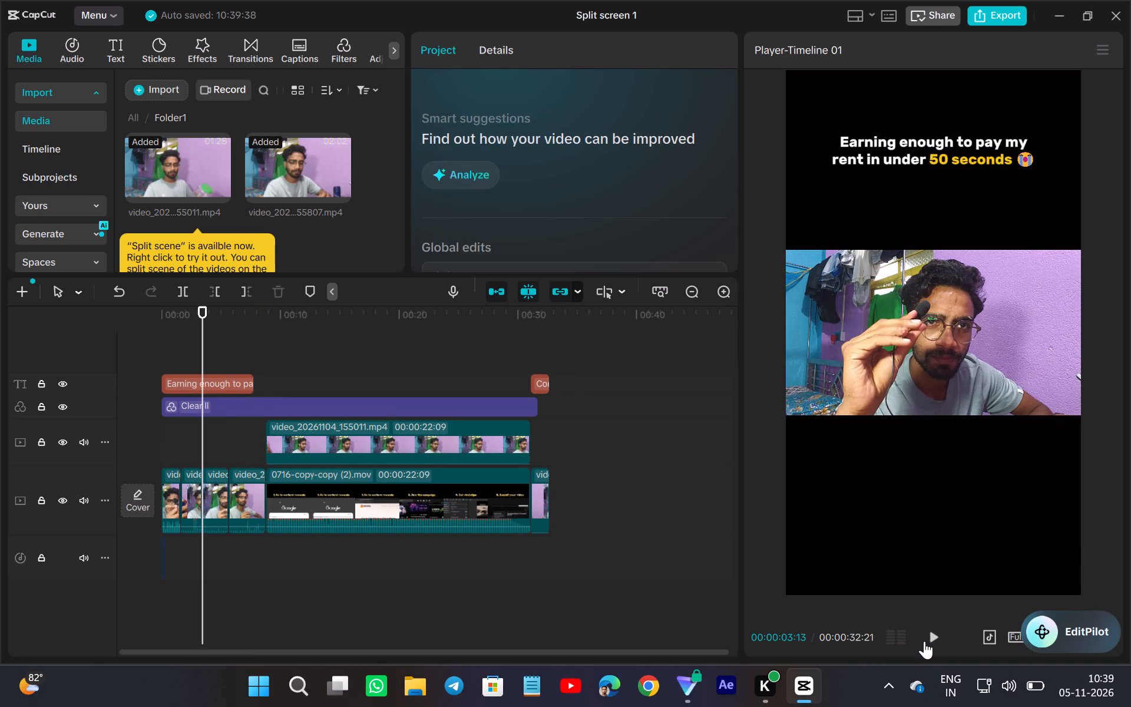
left_click(924, 639)
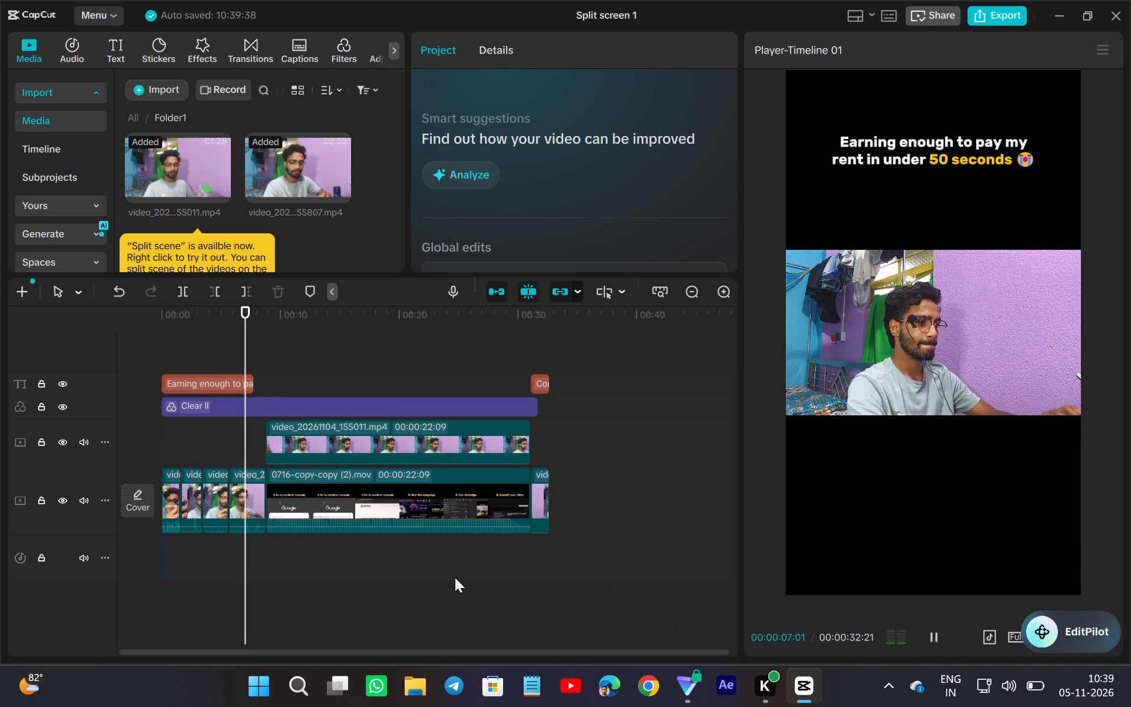
left_click(244, 574)
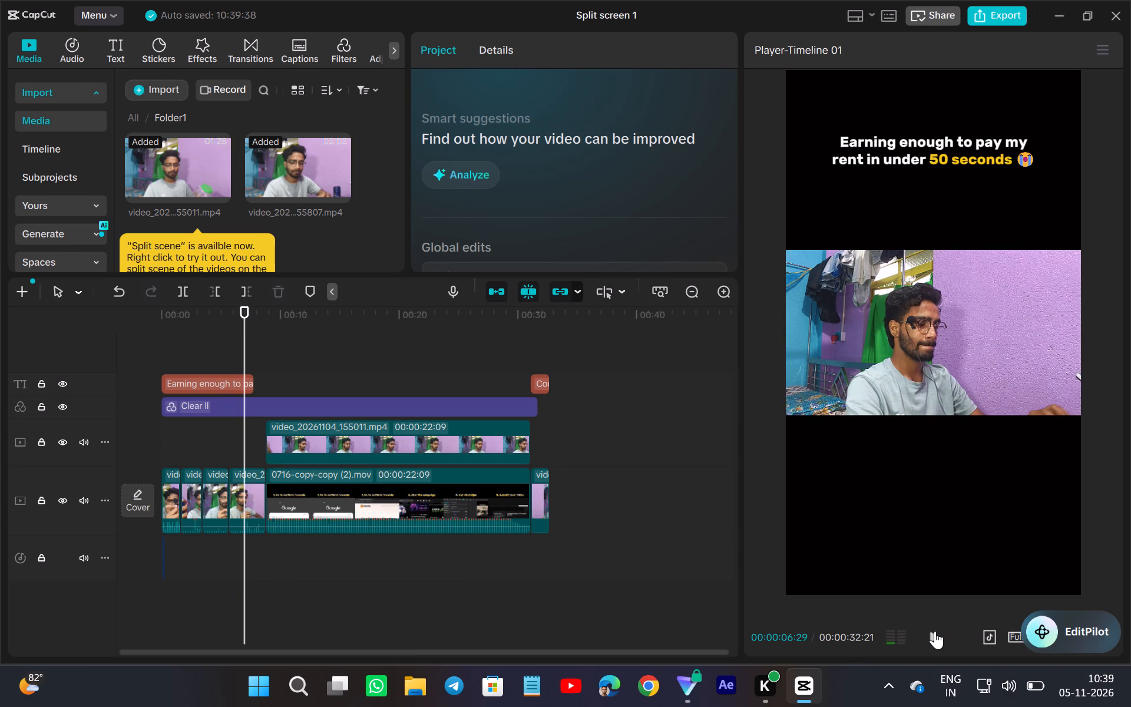
left_click(935, 631)
left_click(204, 576)
left_click(232, 512)
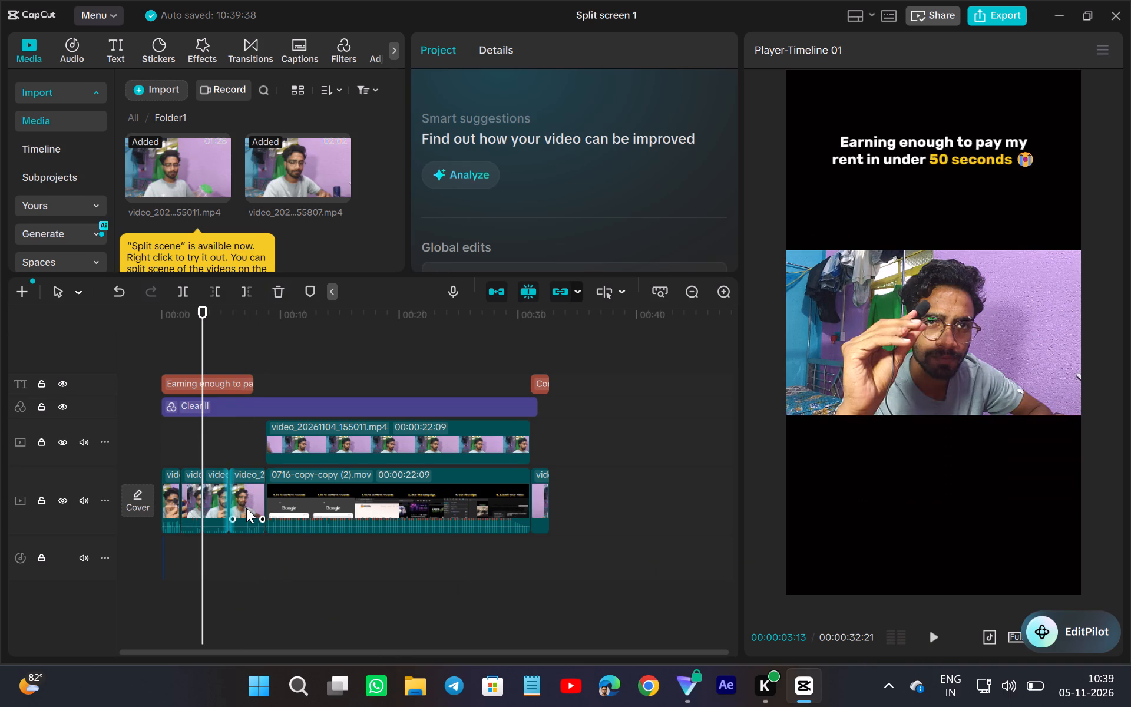
left_click(246, 508)
left_click_drag(265, 489, 254, 515)
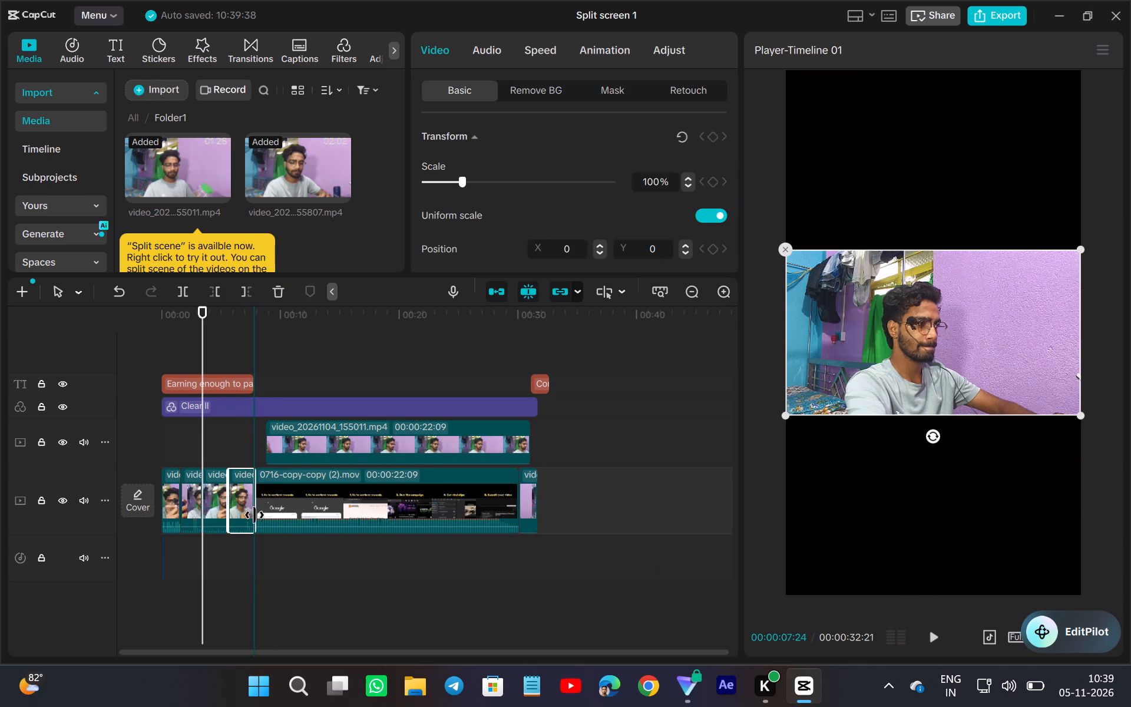
left_click_drag(254, 515, 239, 547)
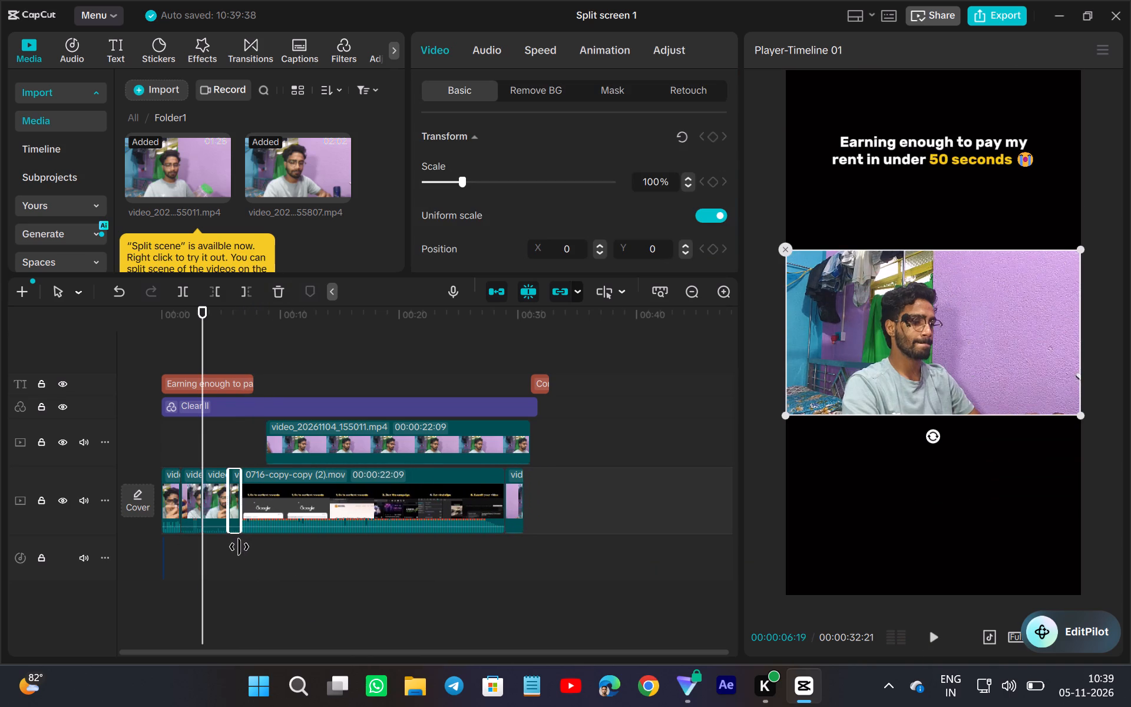
left_click_drag(239, 547, 240, 549)
Play the rebuilt intro from the beginning into the split-screen section.
left_click(209, 563)
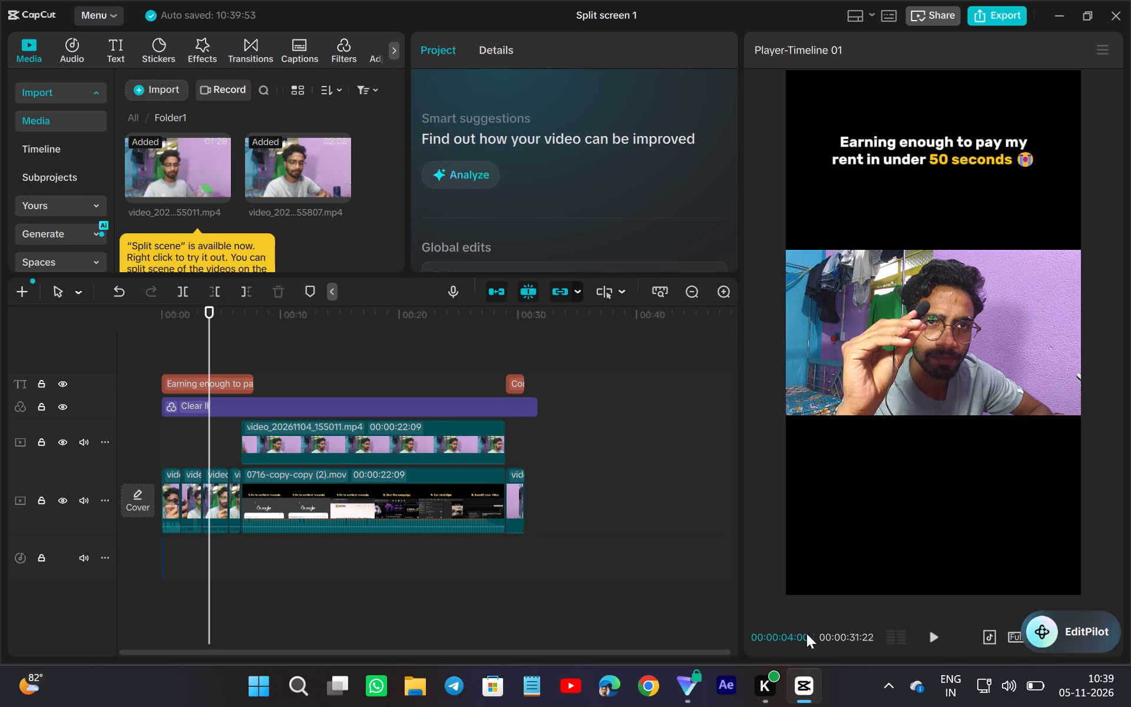
left_click(132, 470)
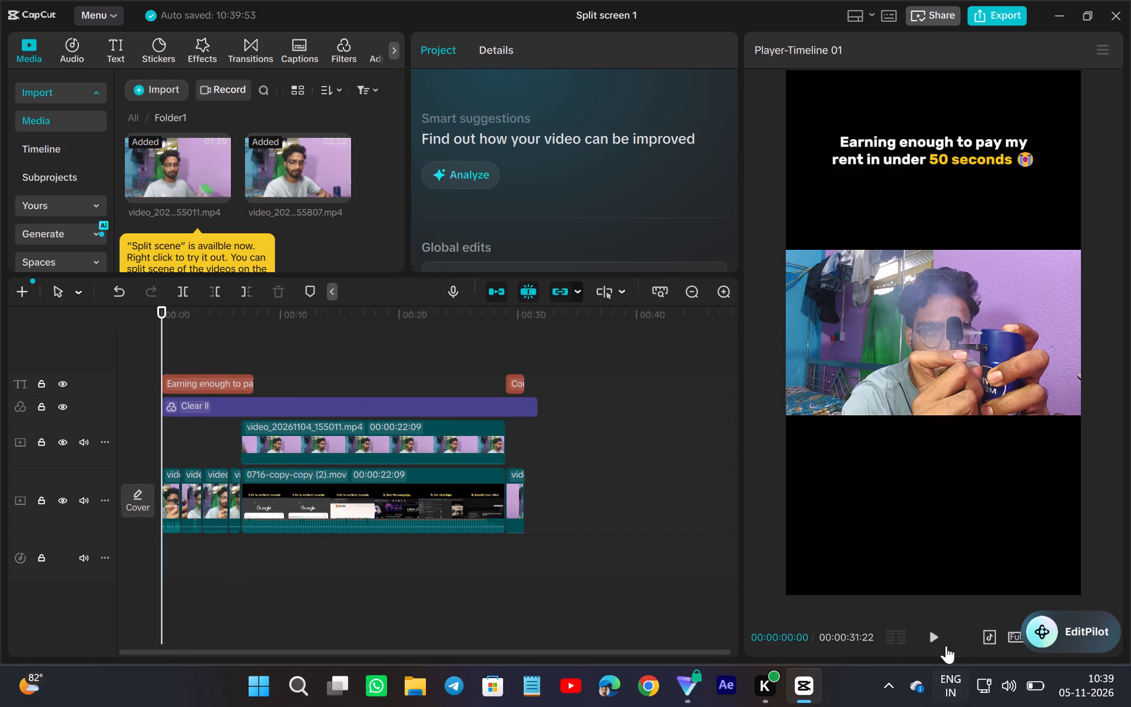
left_click(943, 638)
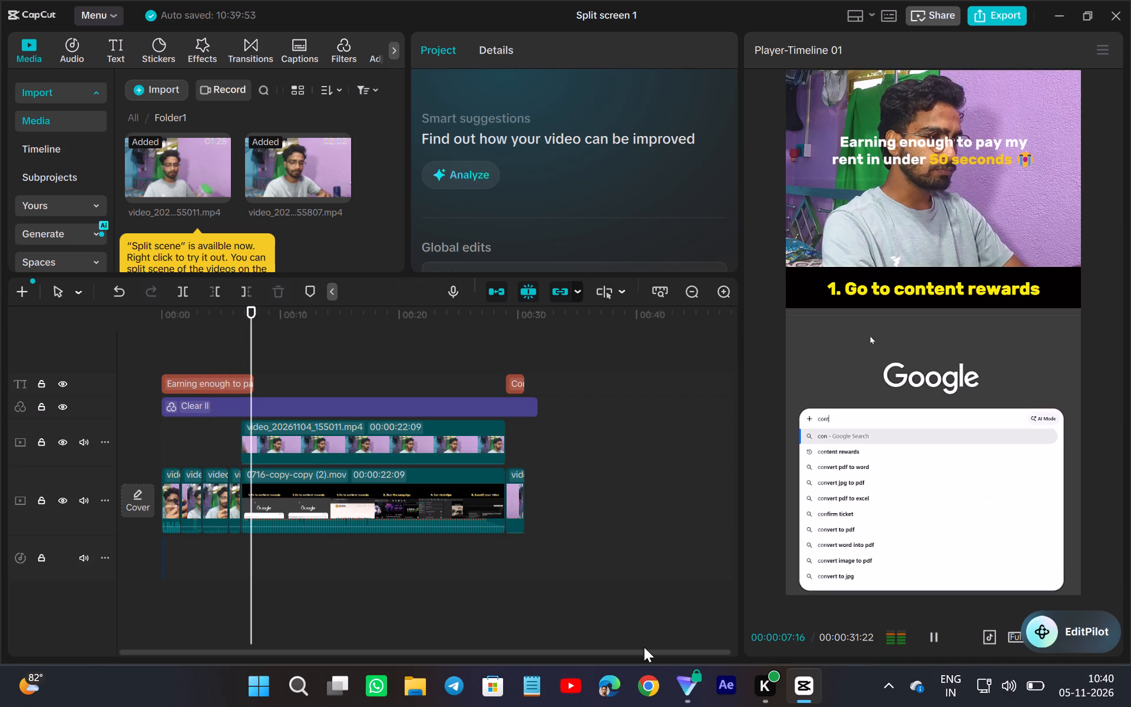
Shorten the "Earning enough to pay my rent" title to end at about 00:00:06:20, where the intro ends.
left_click(242, 386)
left_click_drag(254, 379, 239, 398)
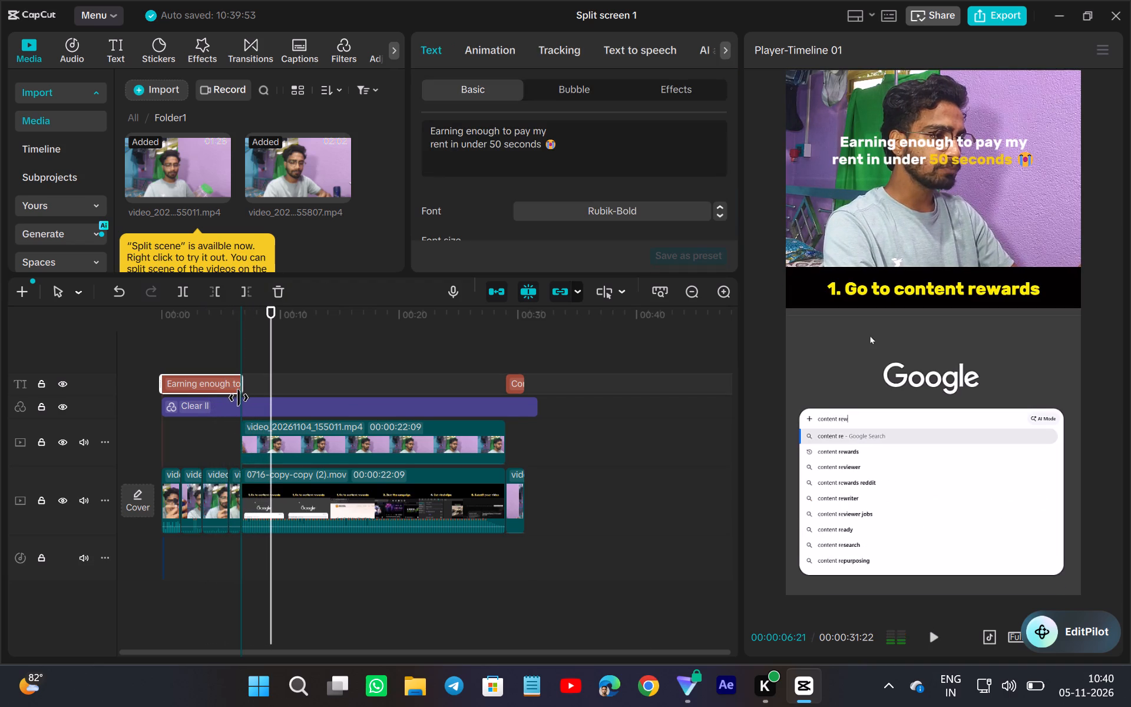
left_click_drag(239, 398, 236, 401)
Replace the overlay clip video_20261104_155011.mp4 with a desk-work section of video_20261104_155807.mp4, keeping the original video effect.
scroll(236, 401, "up", 1)
scroll(328, 163, "up", 1)
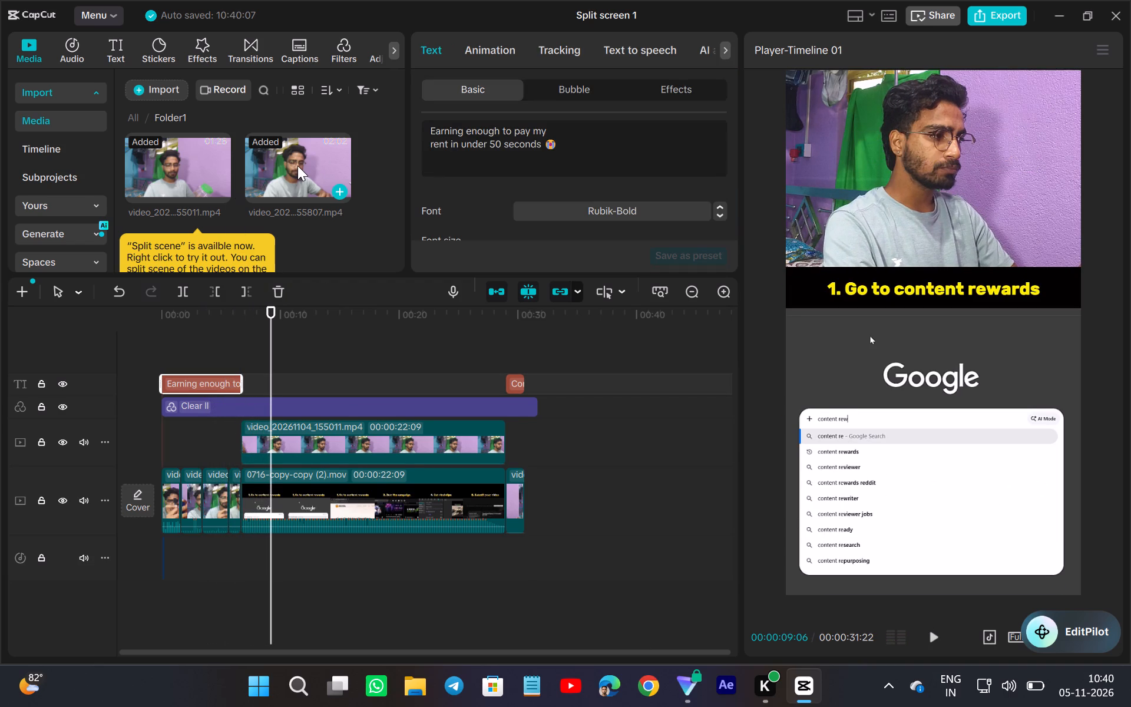
left_click_drag(297, 166, 366, 428)
scroll(625, 424, "up", 1)
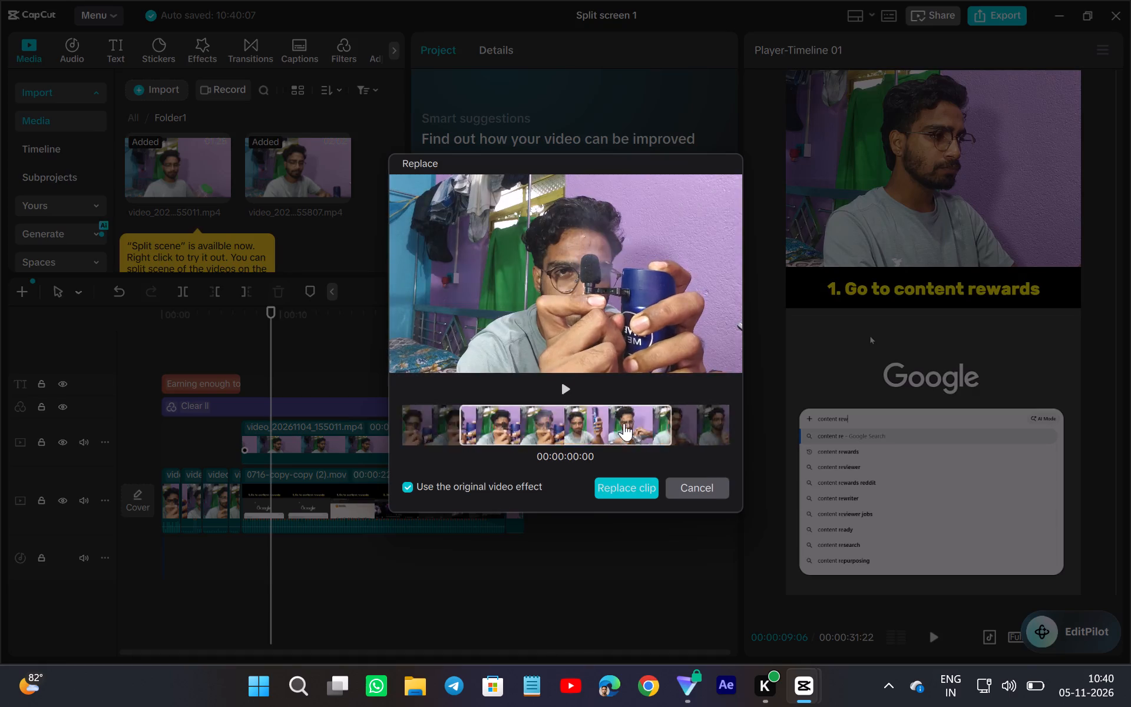
scroll(624, 423, "up", 1)
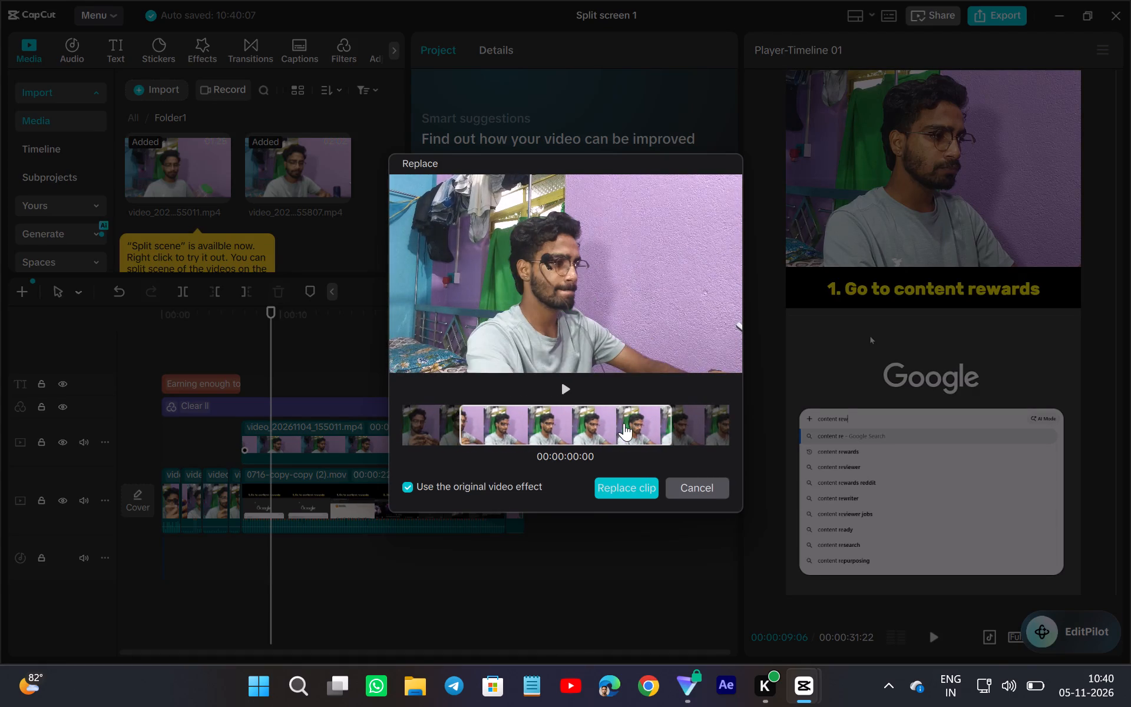
scroll(624, 423, "up", 1)
scroll(629, 438, "left", 1)
left_click(624, 494)
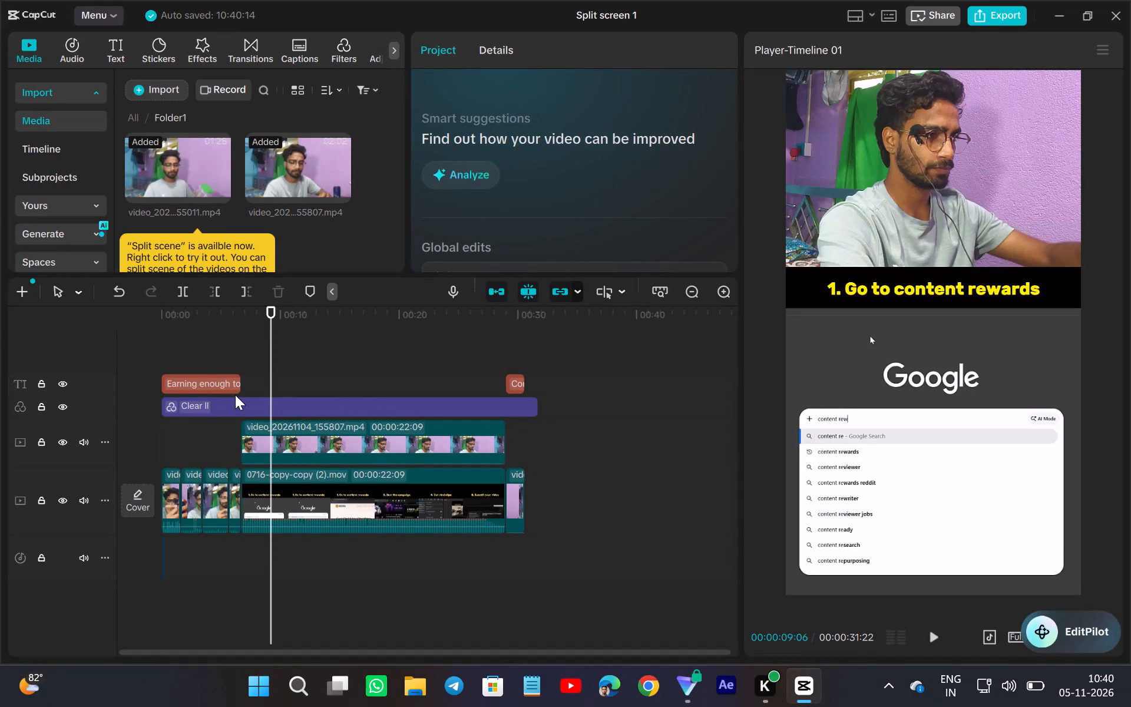
Adjust the end of the "Earning enough to pay my rent" title to meet the start of the split-screen overlay clip.
left_click(234, 351)
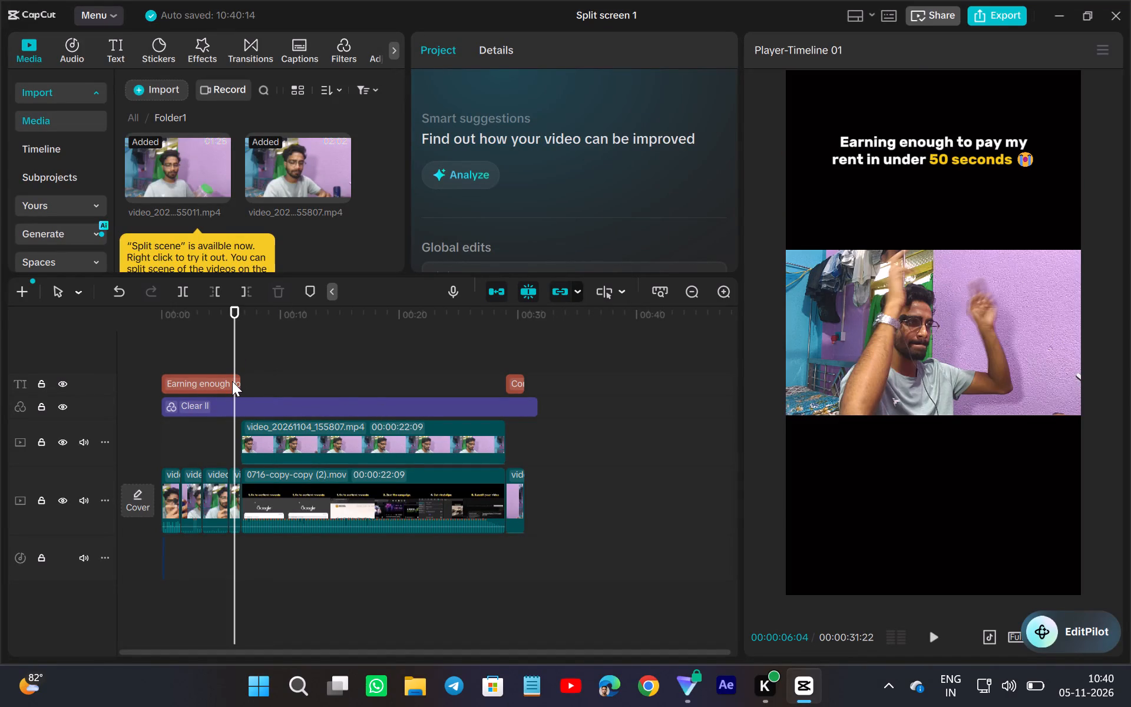
left_click(220, 352)
left_click(232, 384)
left_click_drag(240, 389, 243, 428)
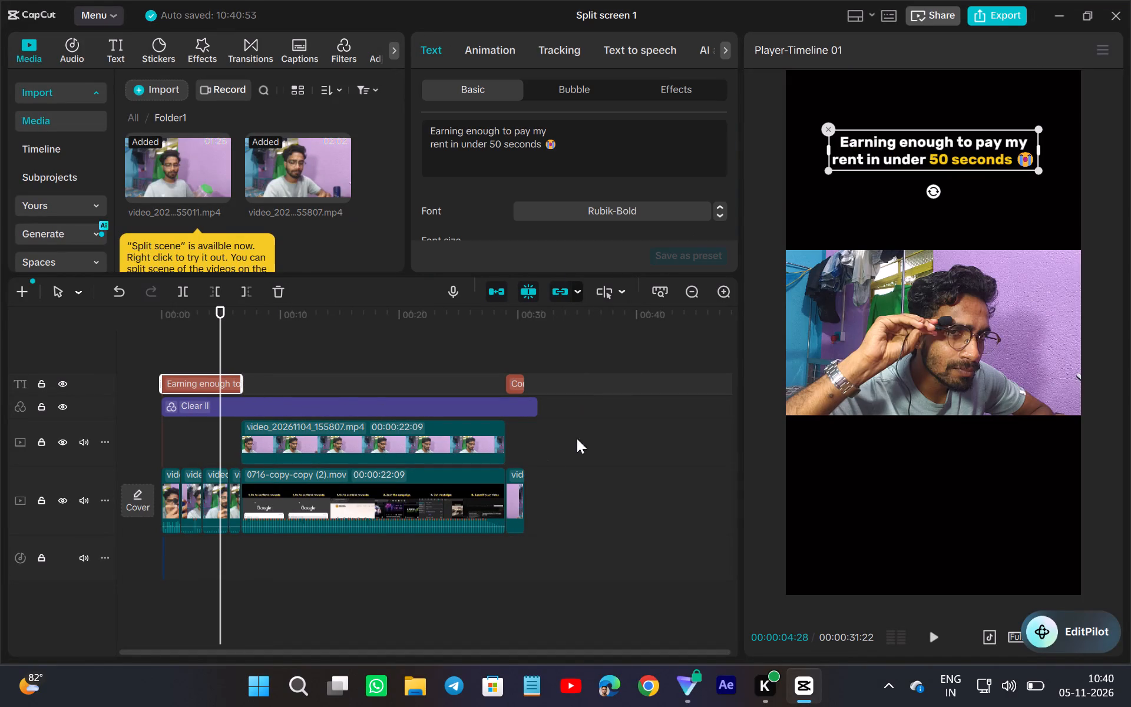
Shorten the Clear II filter to end with the closing clip, at about 00:00:30:18.
left_click(469, 379)
double_click(726, 292)
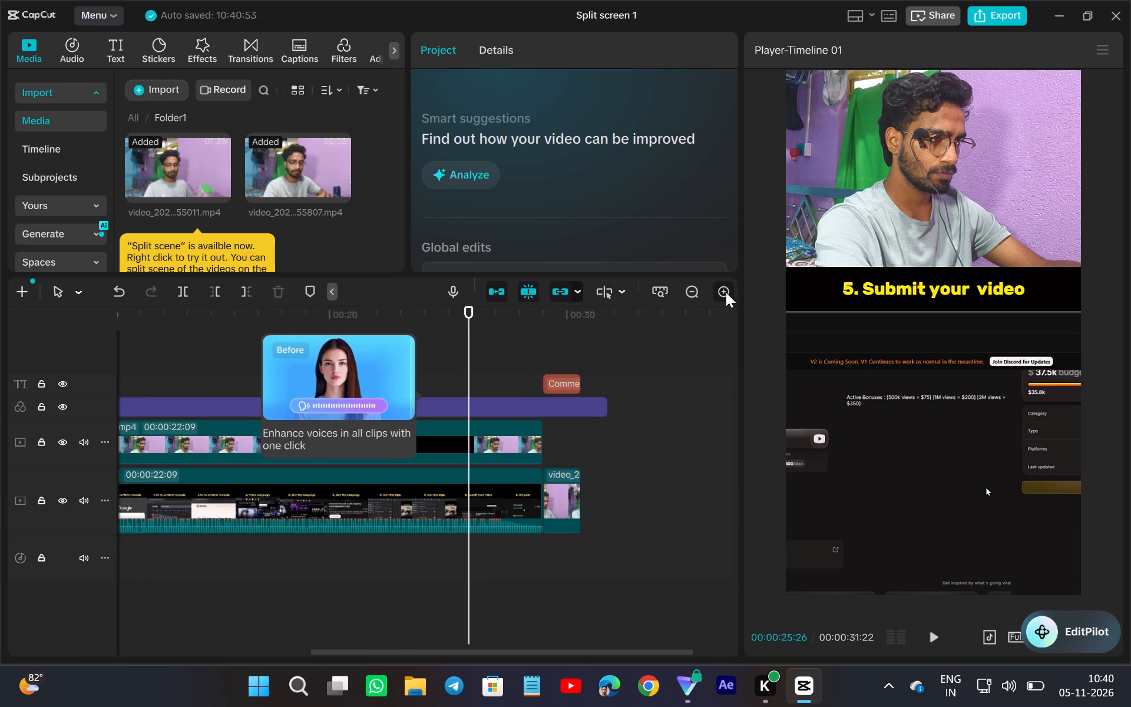
scroll(600, 407, "down", 1)
left_click(583, 374)
scroll(589, 374, "up", 1)
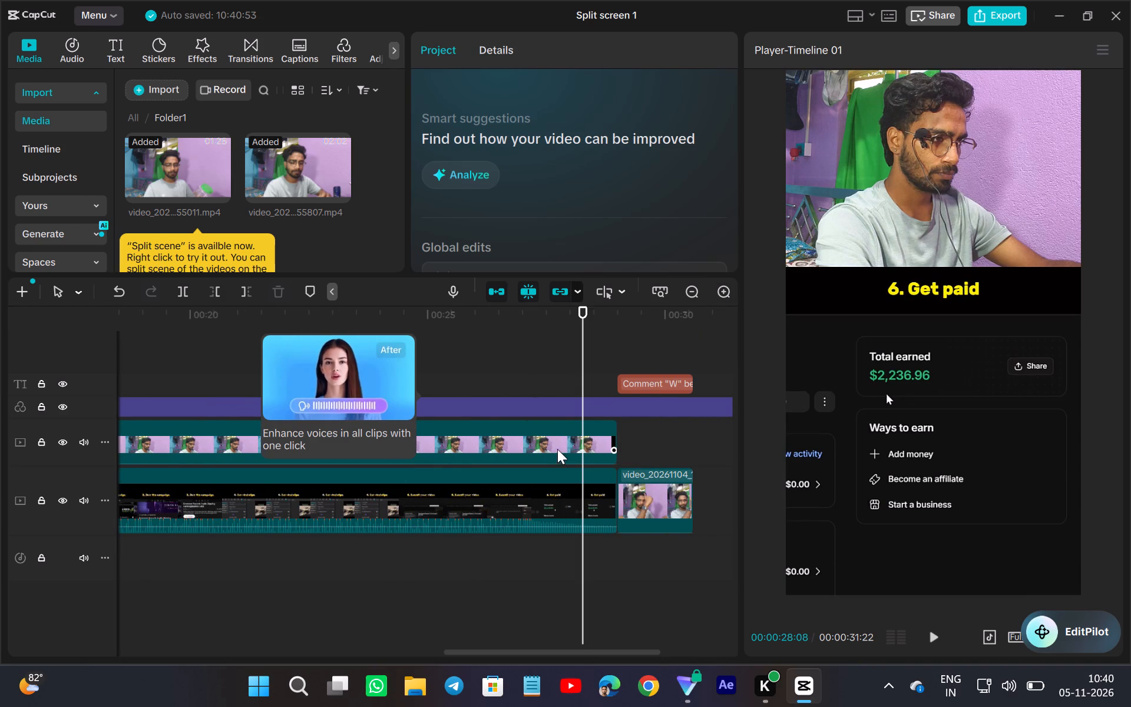
left_click(575, 430)
scroll(636, 377, "up", 1)
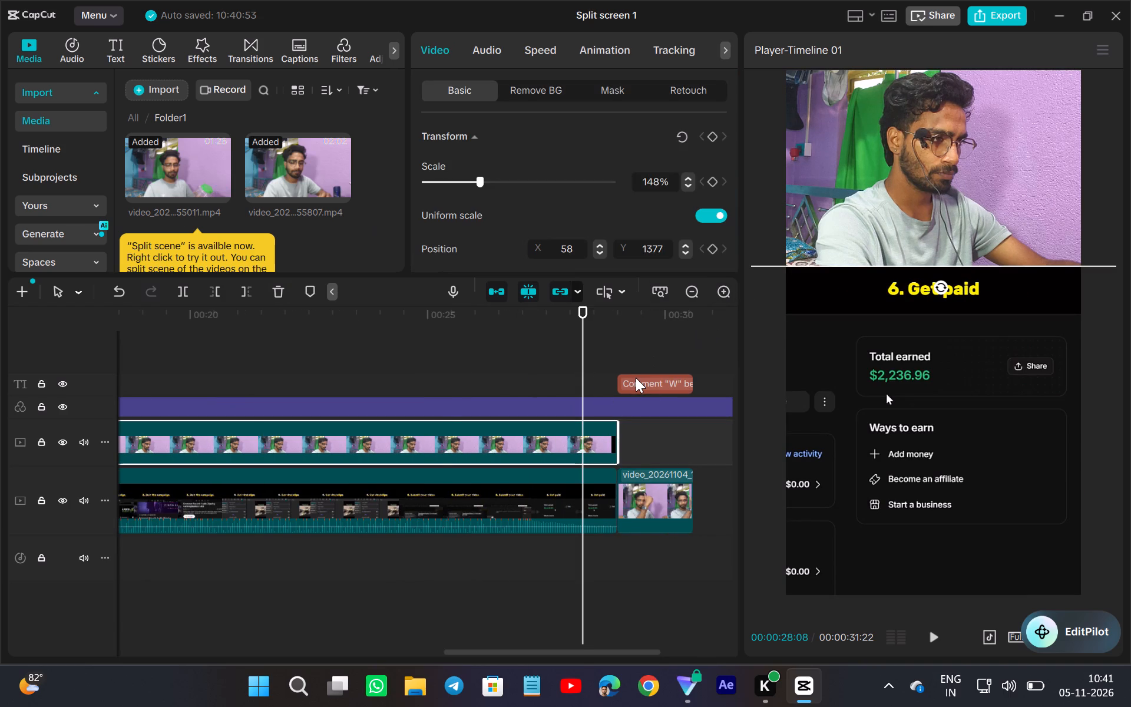
scroll(636, 378, "left", 1)
left_click(479, 410)
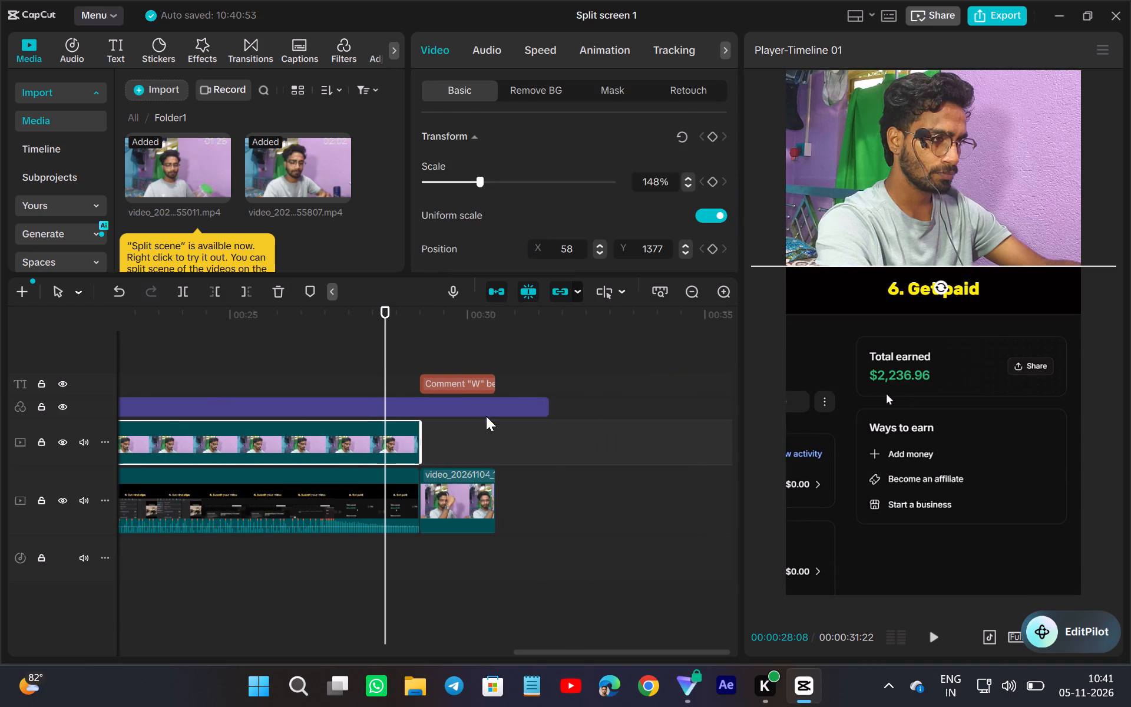
left_click_drag(553, 404, 492, 460)
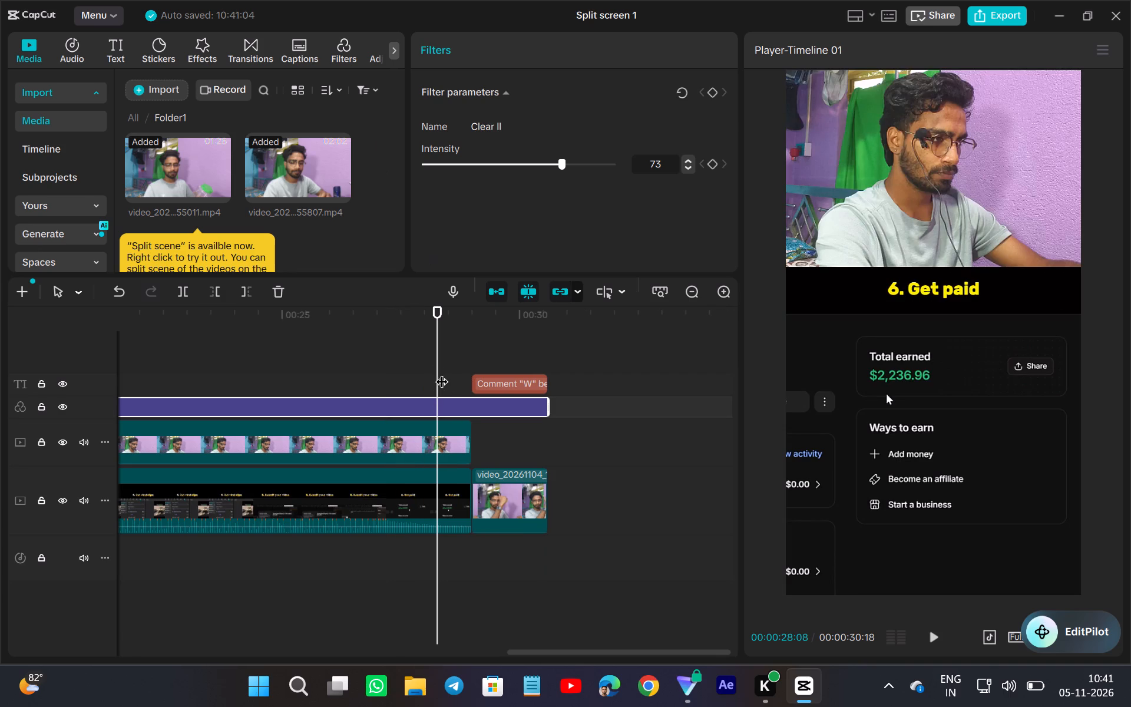
Play the closing section from about 00:00:28:12, and the intro from the beginning.
left_click(444, 372)
left_click(431, 412)
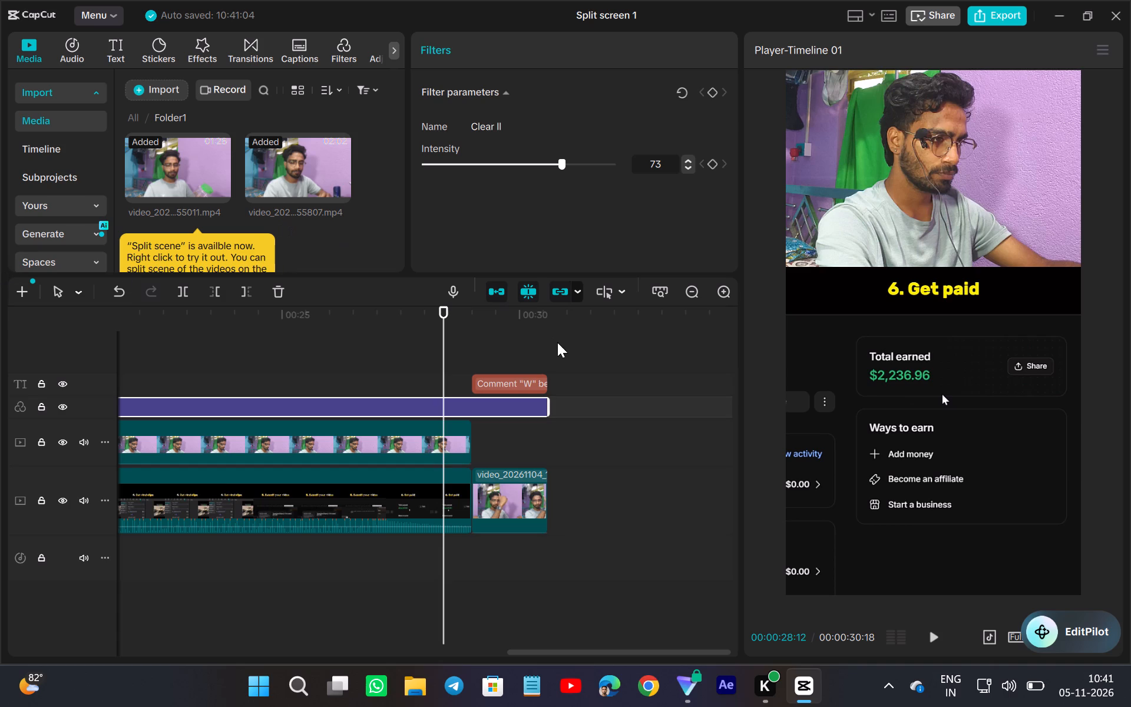
left_click(933, 636)
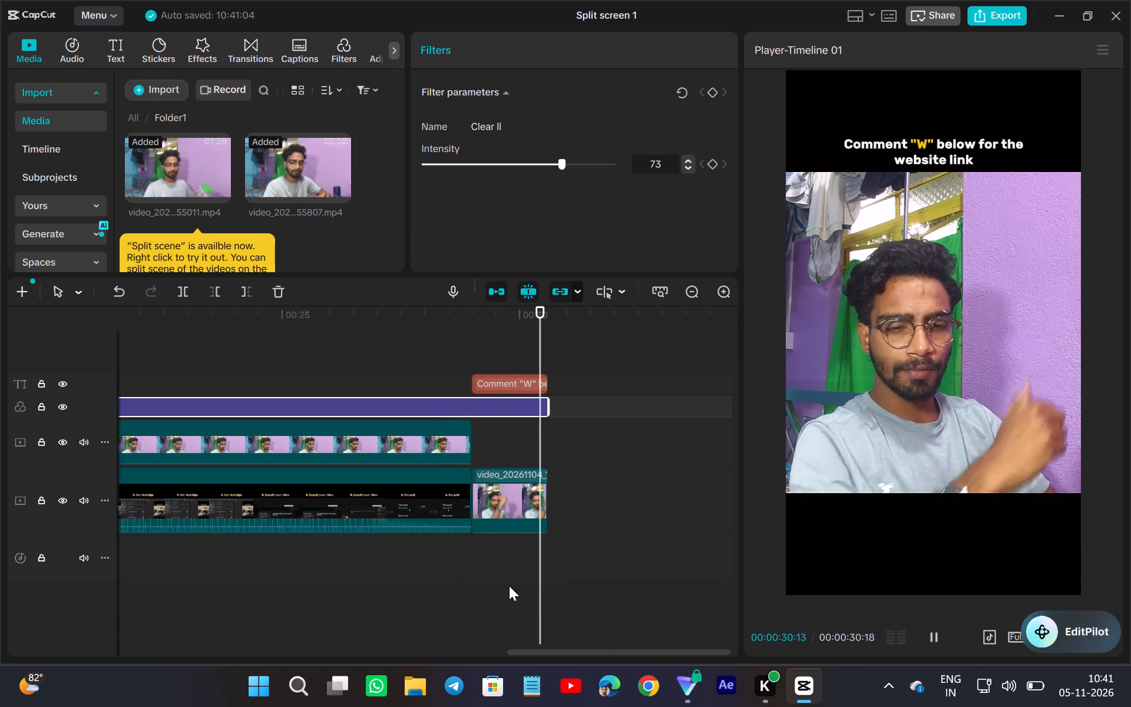
left_click(509, 586)
scroll(445, 580, "down", 13, "ctrl")
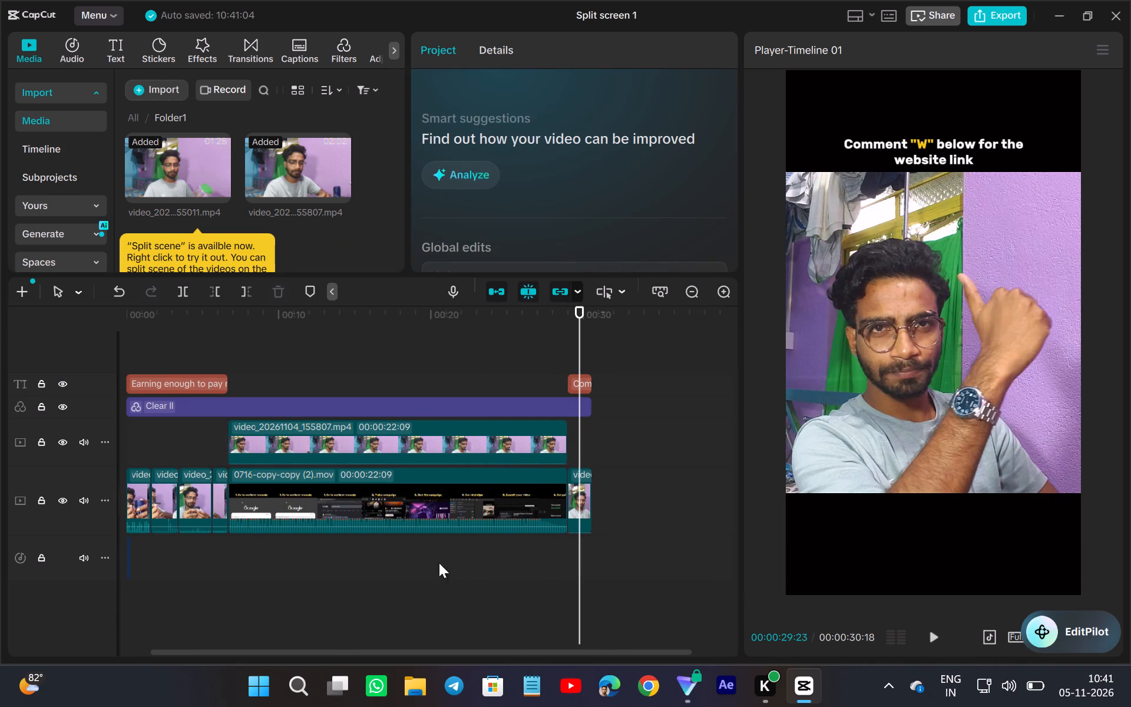
scroll(235, 550, "right", 2)
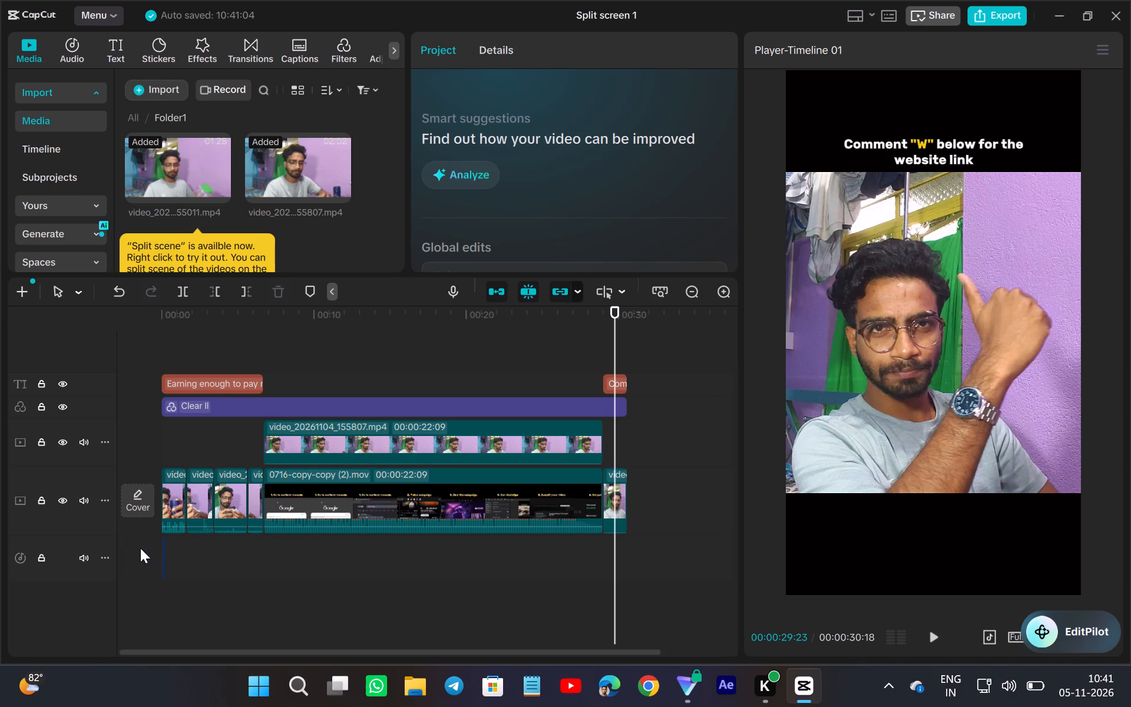
left_click(140, 547)
left_click(933, 637)
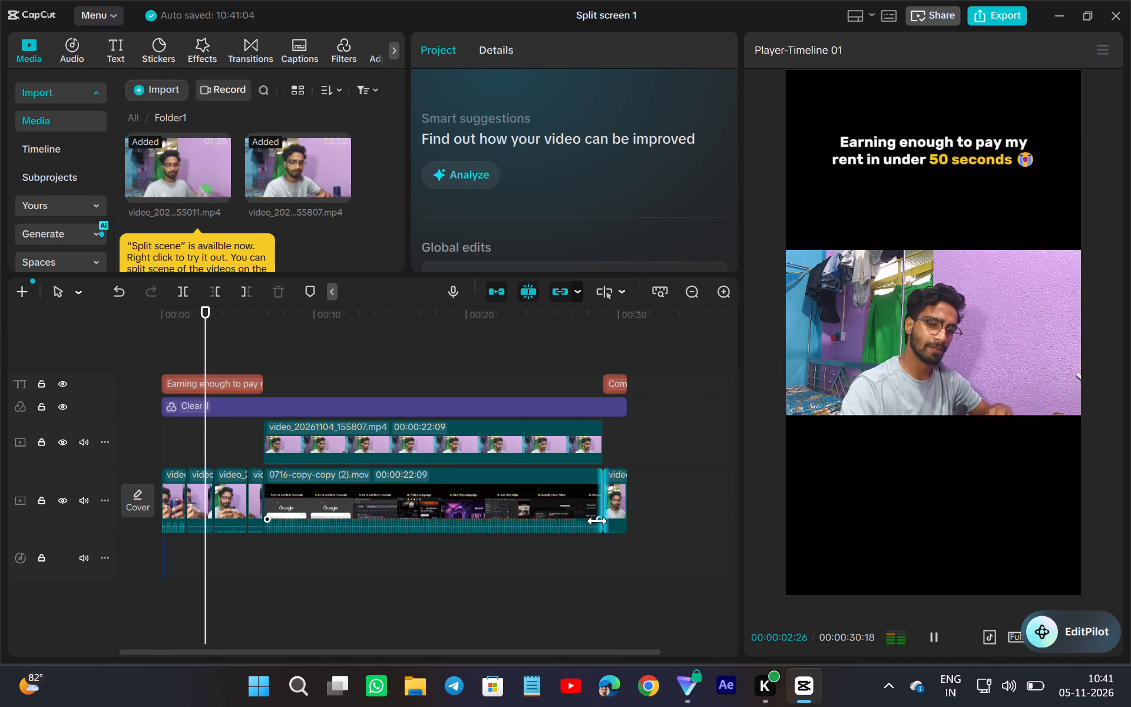
left_click(412, 627)
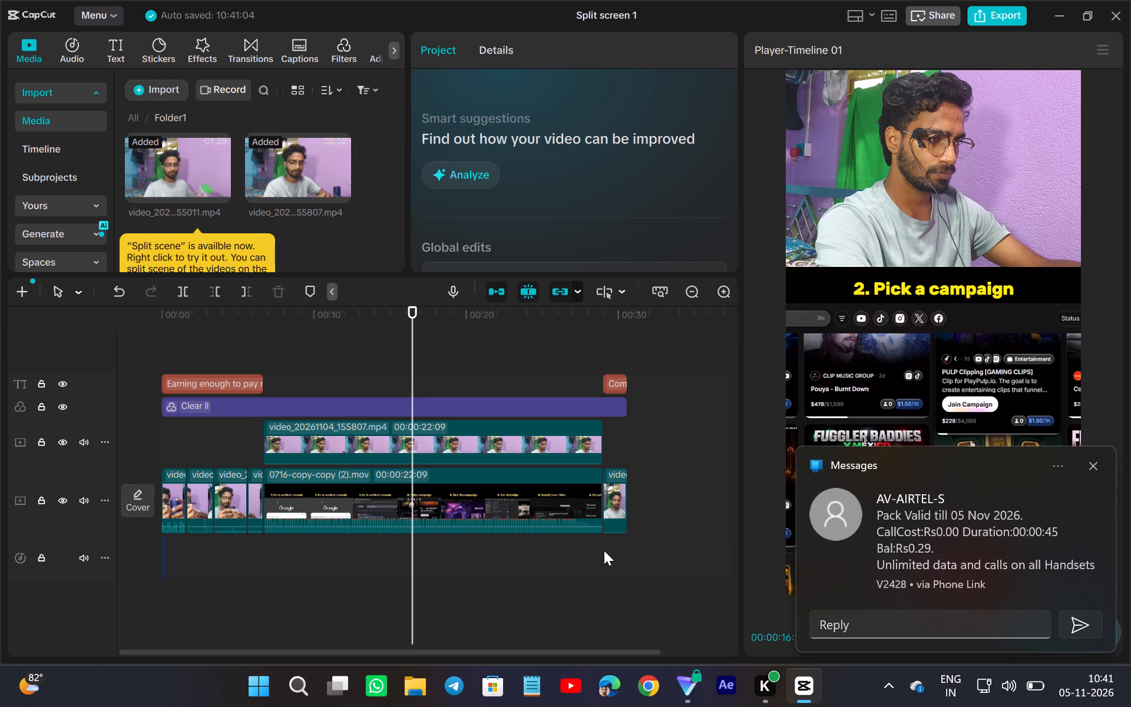
Replace the closing clip under the "Comment W" title with a thumb-gesture section of video_20261104_155807.mp4, keeping the original video effect.
left_click(618, 543)
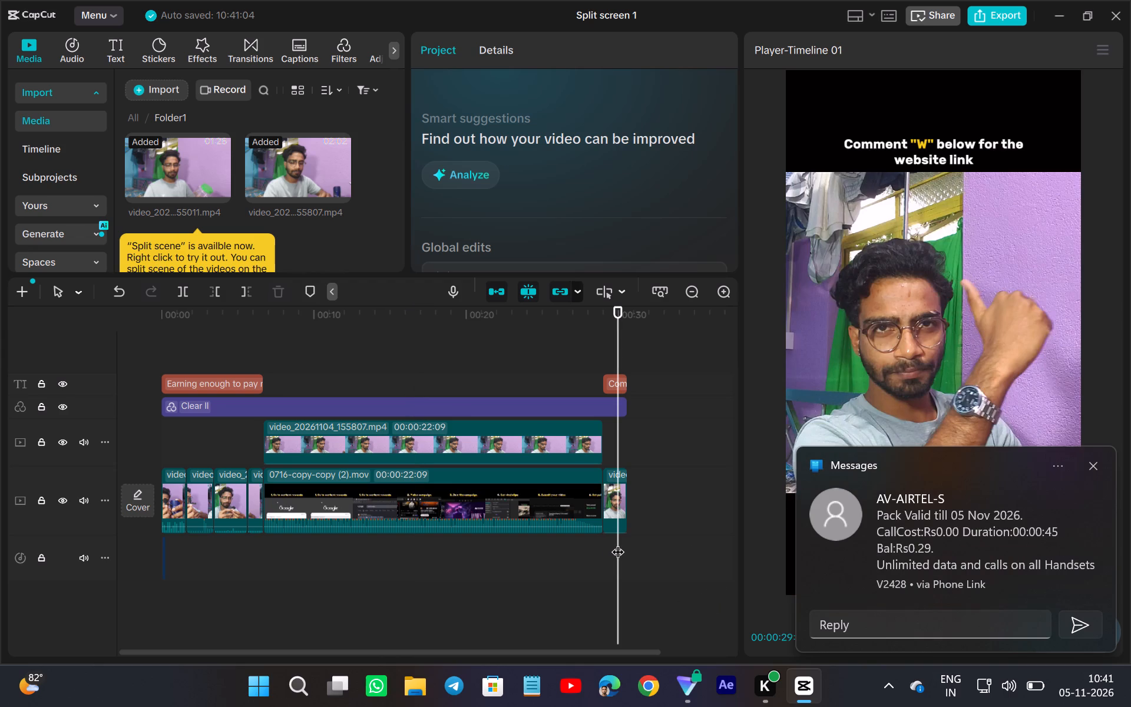
left_click_drag(253, 170, 621, 517)
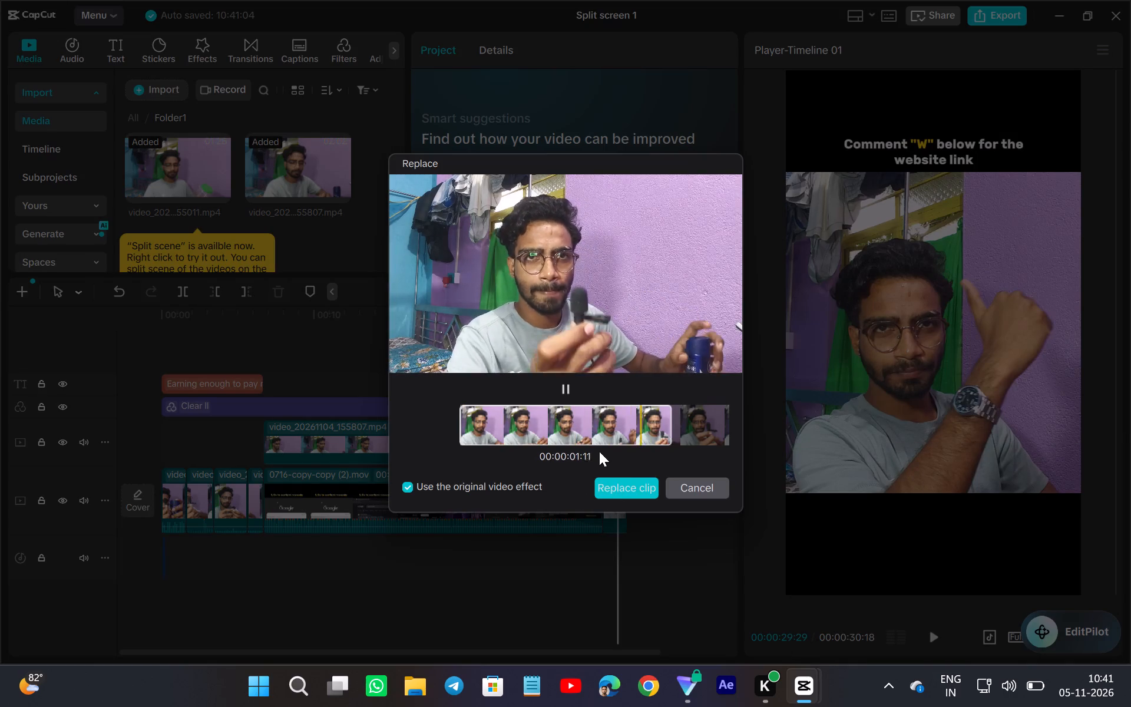
scroll(600, 451, "left", 20)
scroll(600, 451, "left", 1)
scroll(593, 418, "left", 20)
scroll(593, 418, "left", 5)
left_click_drag(572, 430, 682, 450)
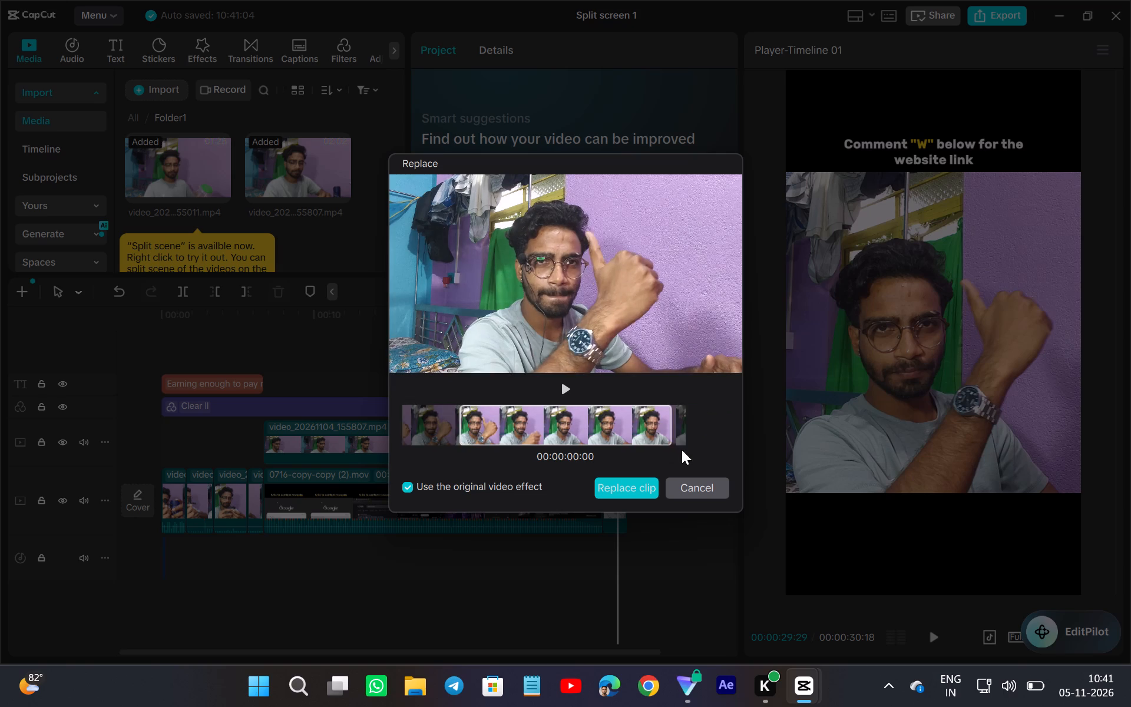
left_click_drag(682, 450, 799, 493)
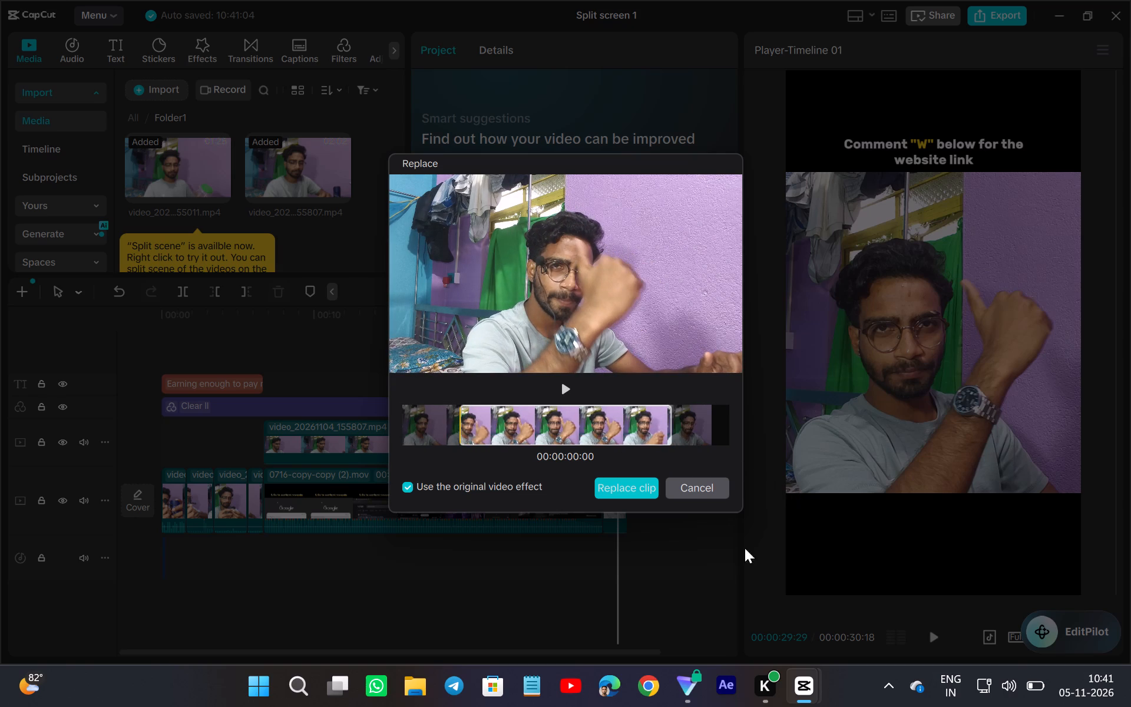
left_click(573, 388)
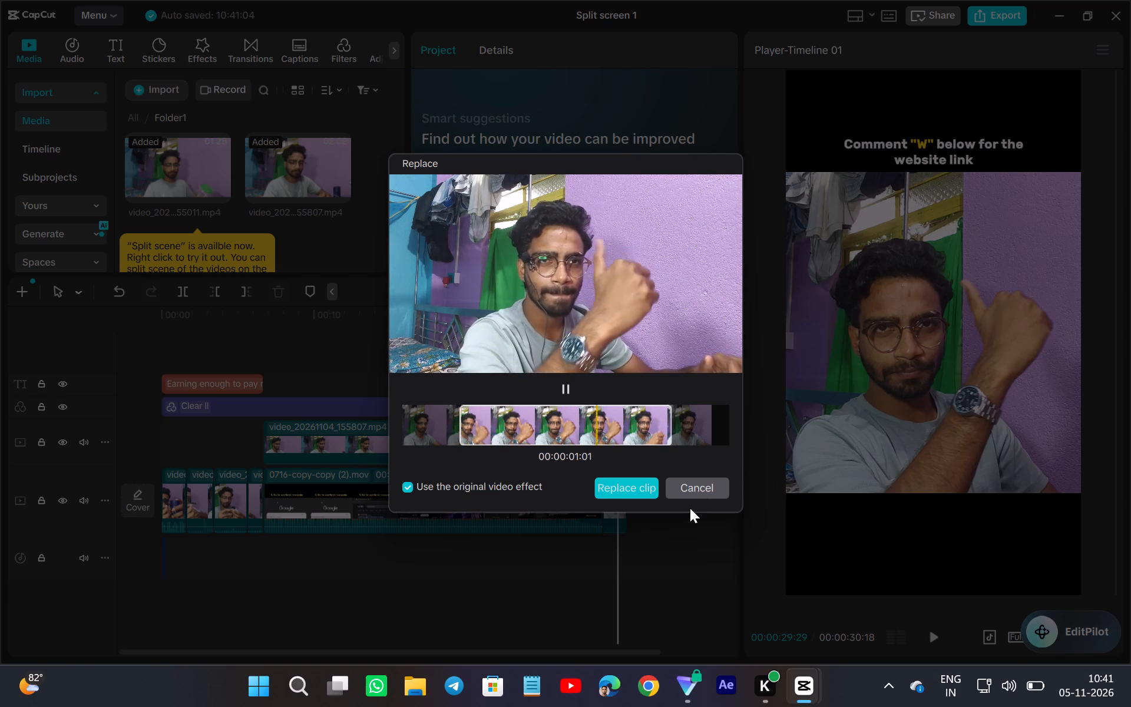
left_click_drag(599, 433, 625, 441)
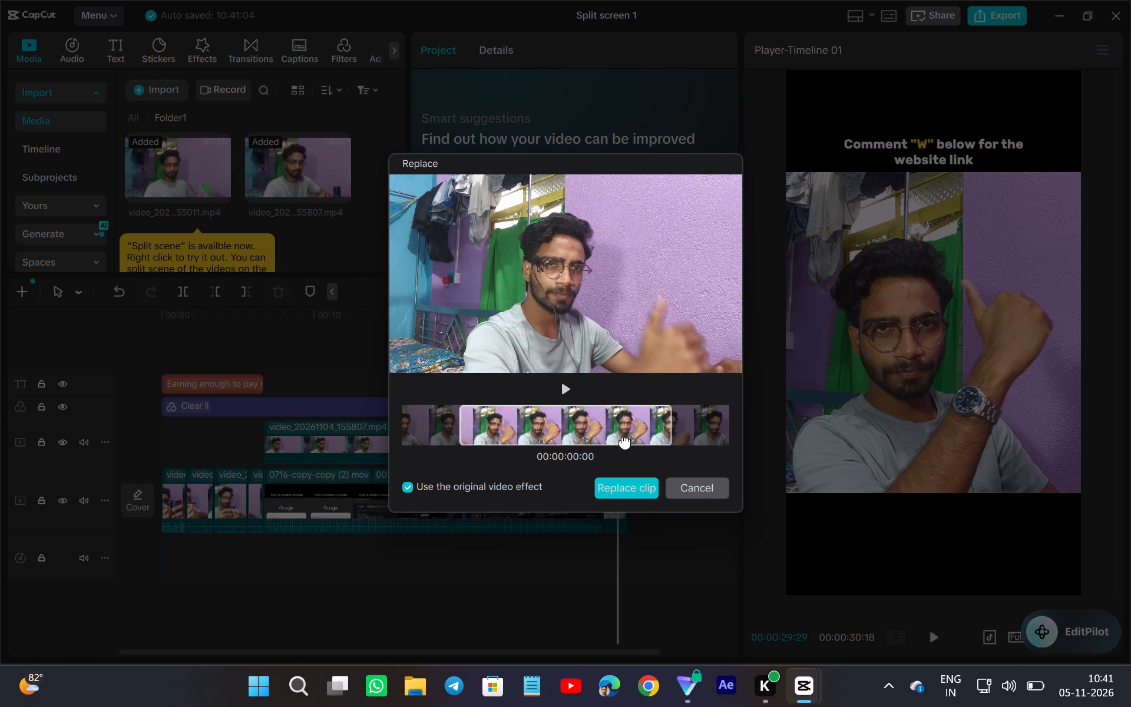
left_click_drag(625, 441, 634, 445)
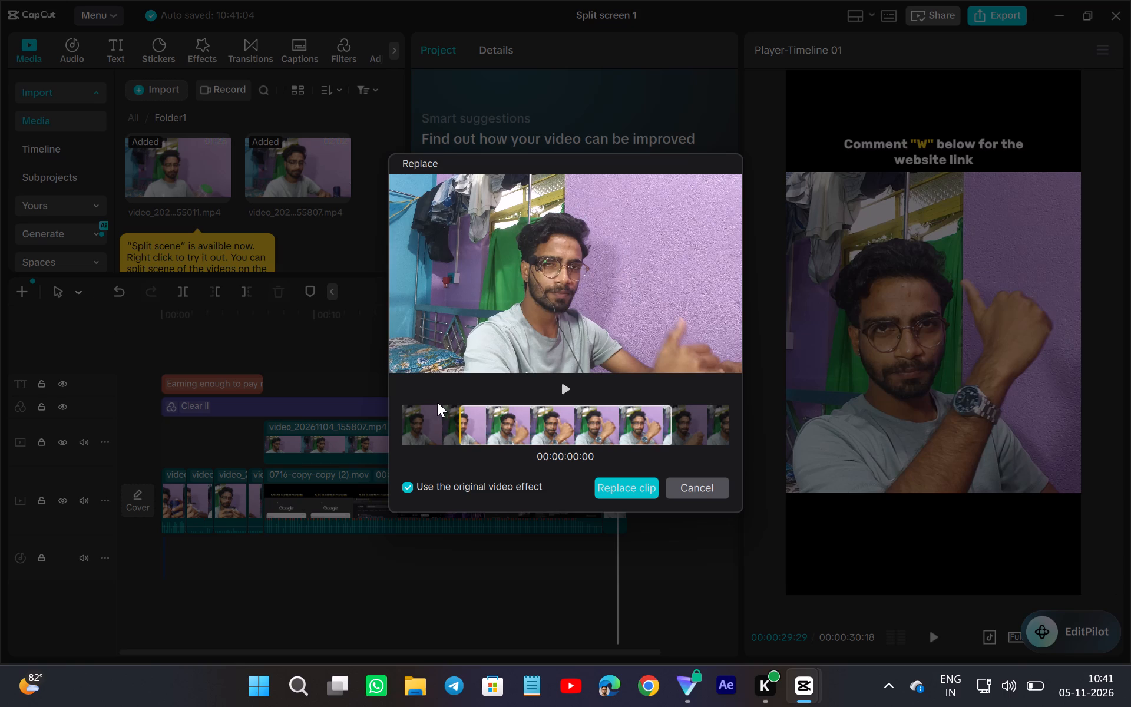
left_click(561, 387)
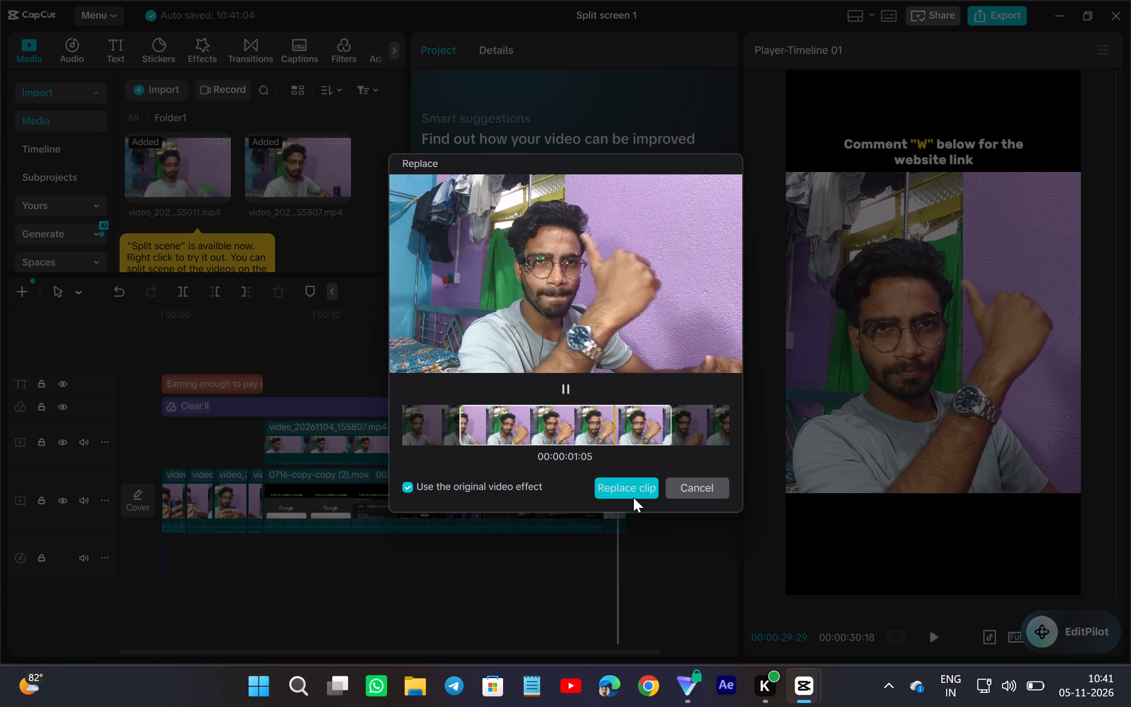
left_click(633, 497)
Examine the replaced closing clip, the opening frame and the split-screen section on the timeline.
scroll(623, 450, "up", 3, "ctrl")
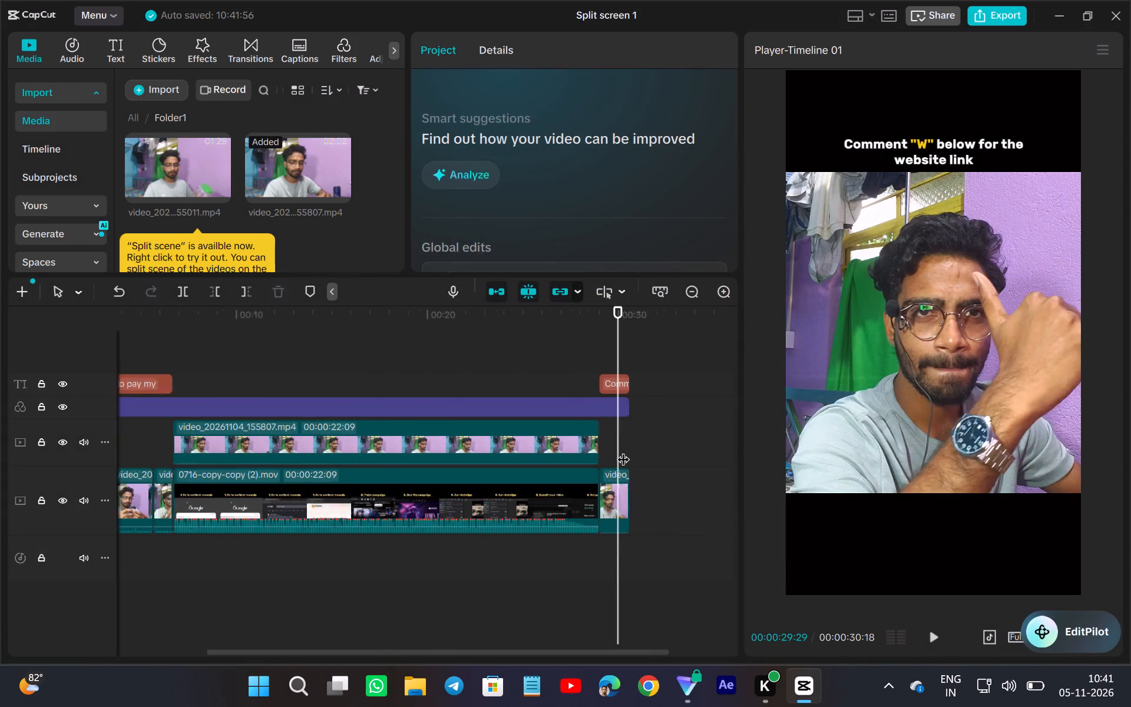
scroll(623, 450, "up", 8, "ctrl")
scroll(621, 449, "right", 1)
scroll(621, 449, "up", 1, "ctrl")
scroll(621, 449, "right", 1, "ctrl")
scroll(621, 449, "up", 1, "ctrl")
scroll(621, 449, "right", 1, "ctrl")
scroll(621, 449, "up", 1, "ctrl")
scroll(621, 449, "down", 15, "ctrl")
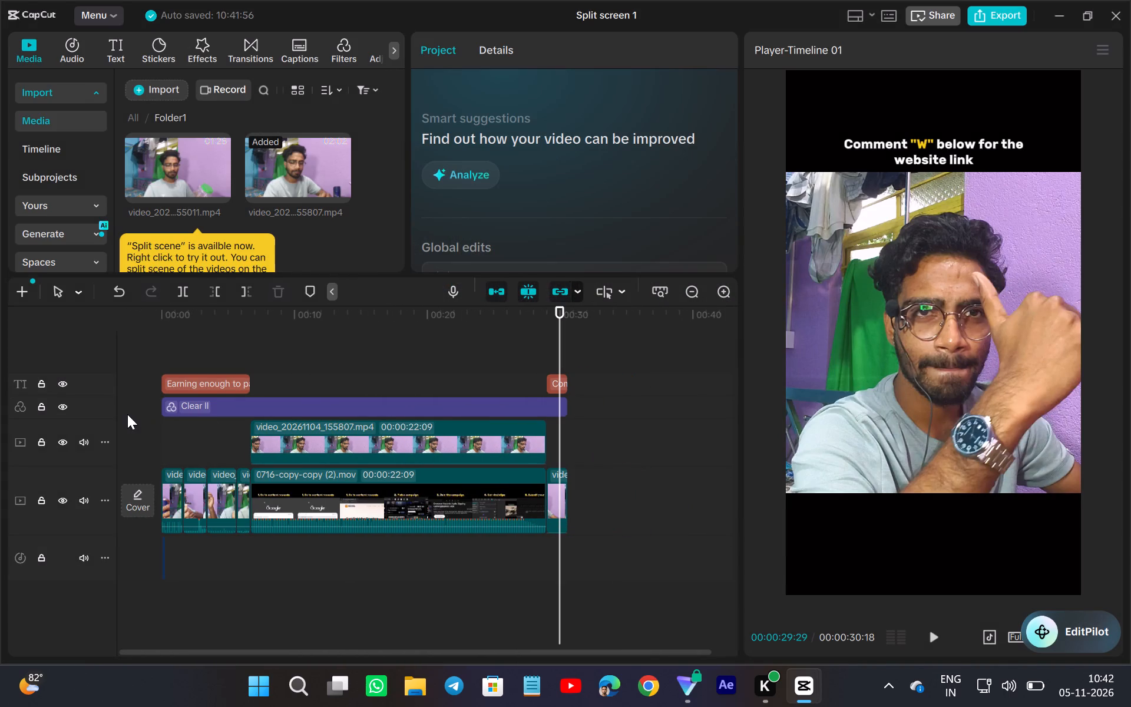
left_click(127, 414)
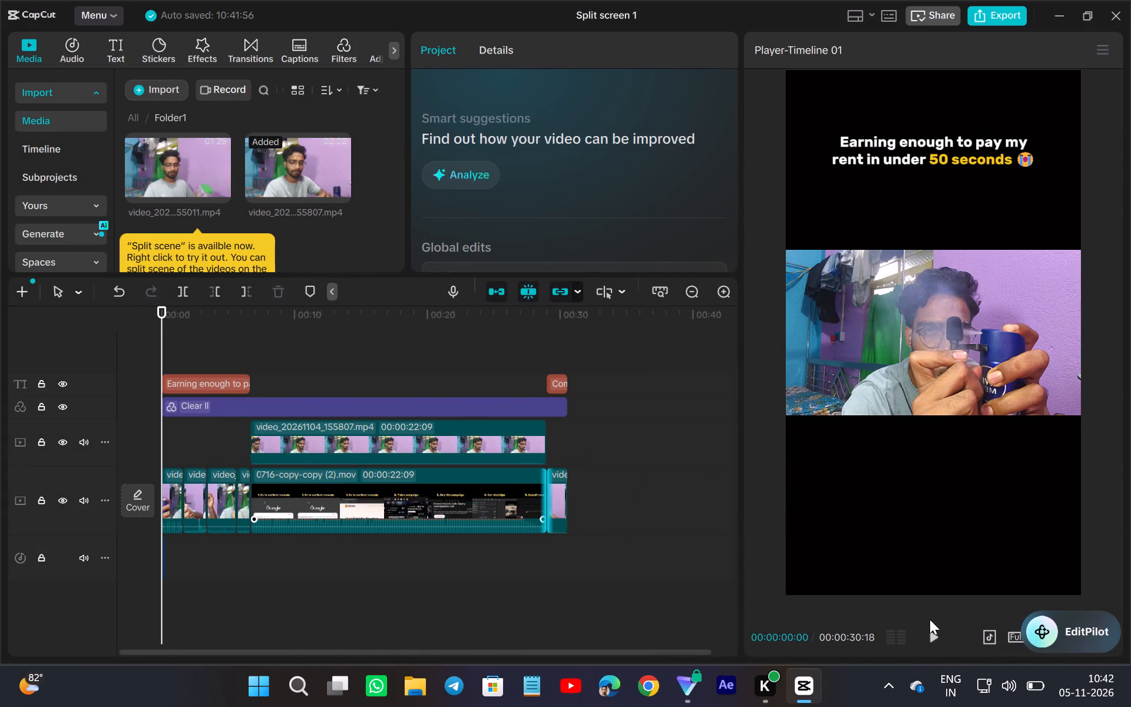
scroll(303, 536, "up", 4, "ctrl")
left_click(504, 593)
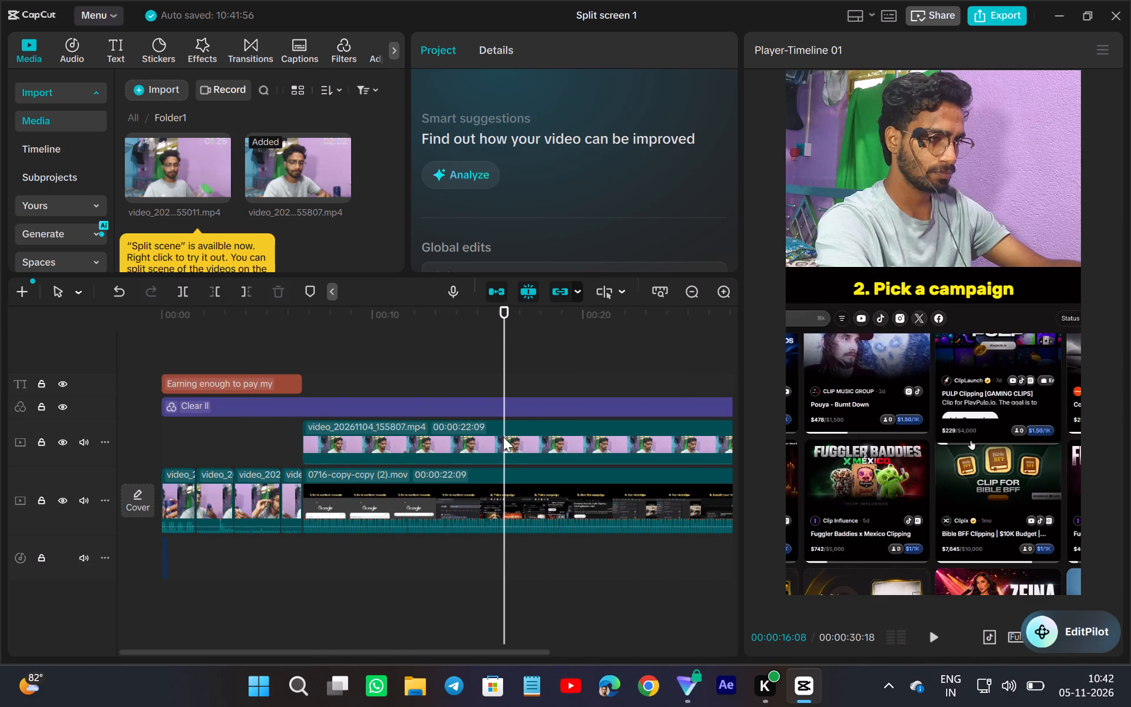
Scale all four intro clips together to 193%.
scroll(225, 518, "right", 1)
scroll(289, 571, "right", 1)
left_click_drag(290, 557, 191, 495)
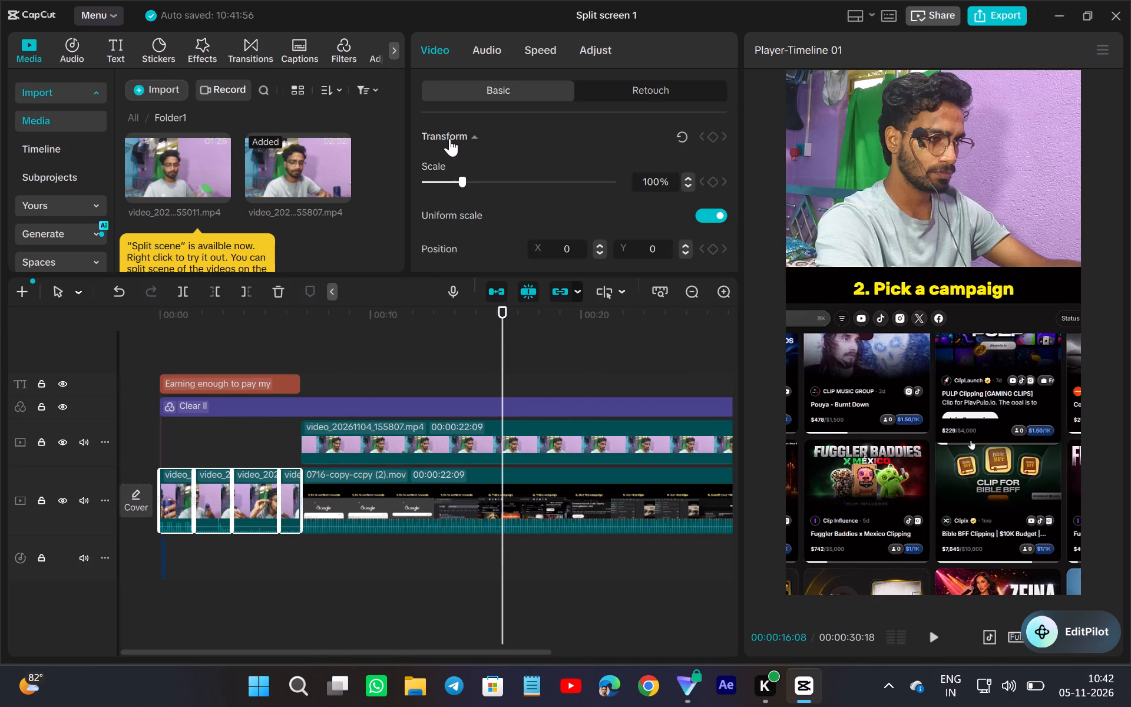
left_click_drag(459, 182, 491, 199)
left_click_drag(491, 199, 494, 201)
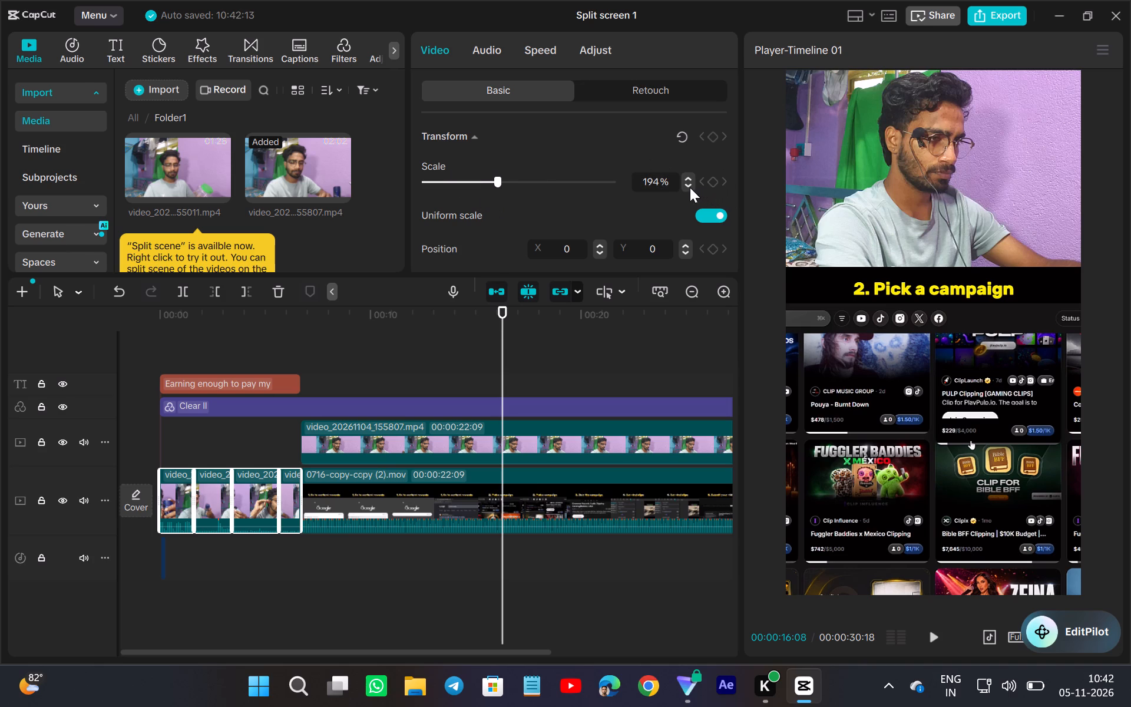
left_click(690, 187)
Shift the first intro clip horizontally in the frame to about X -220, keeping Y at 0.
left_click(180, 447)
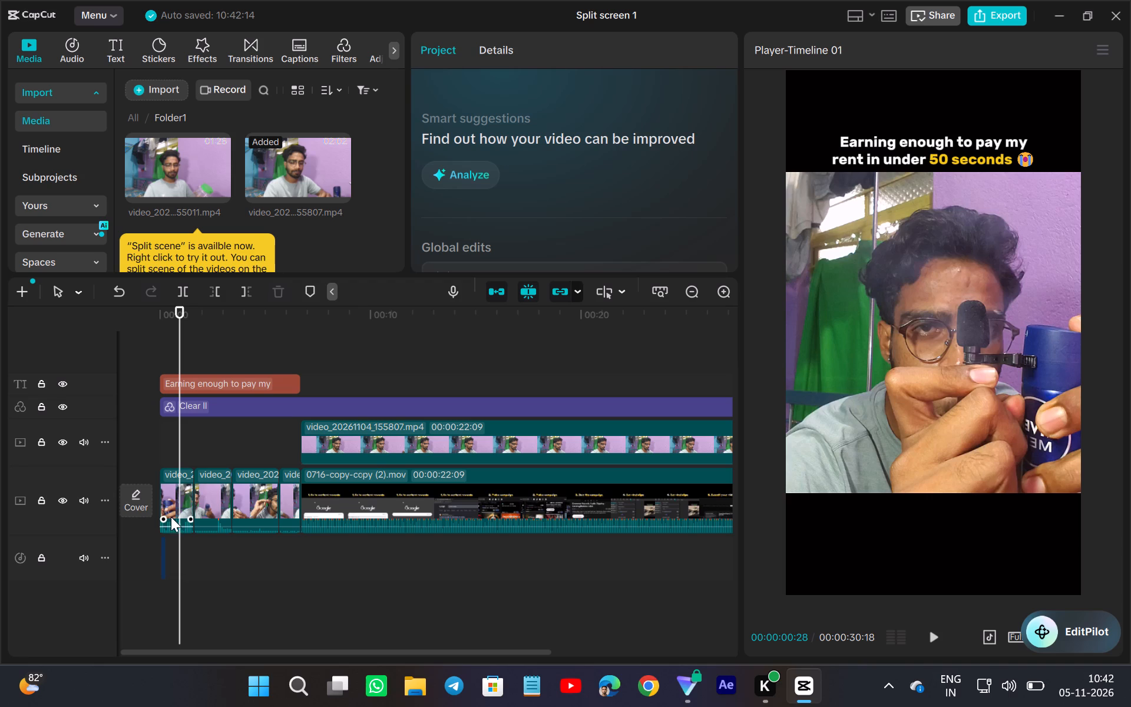
left_click(170, 507)
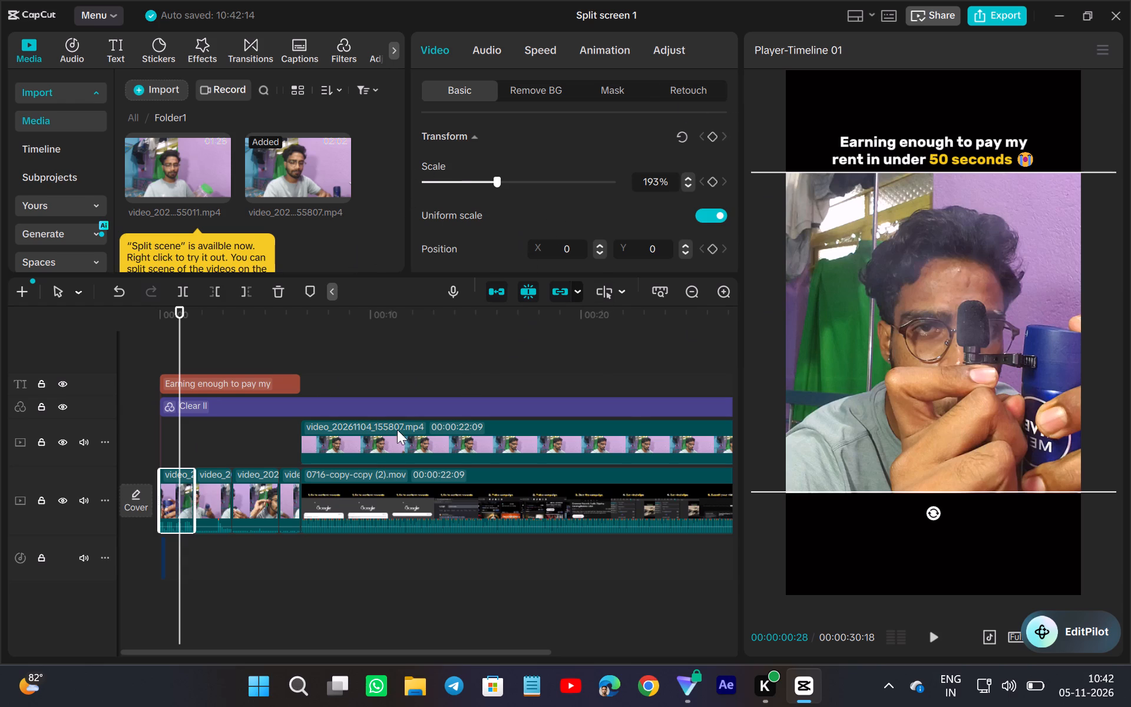
left_click_drag(997, 323, 970, 324)
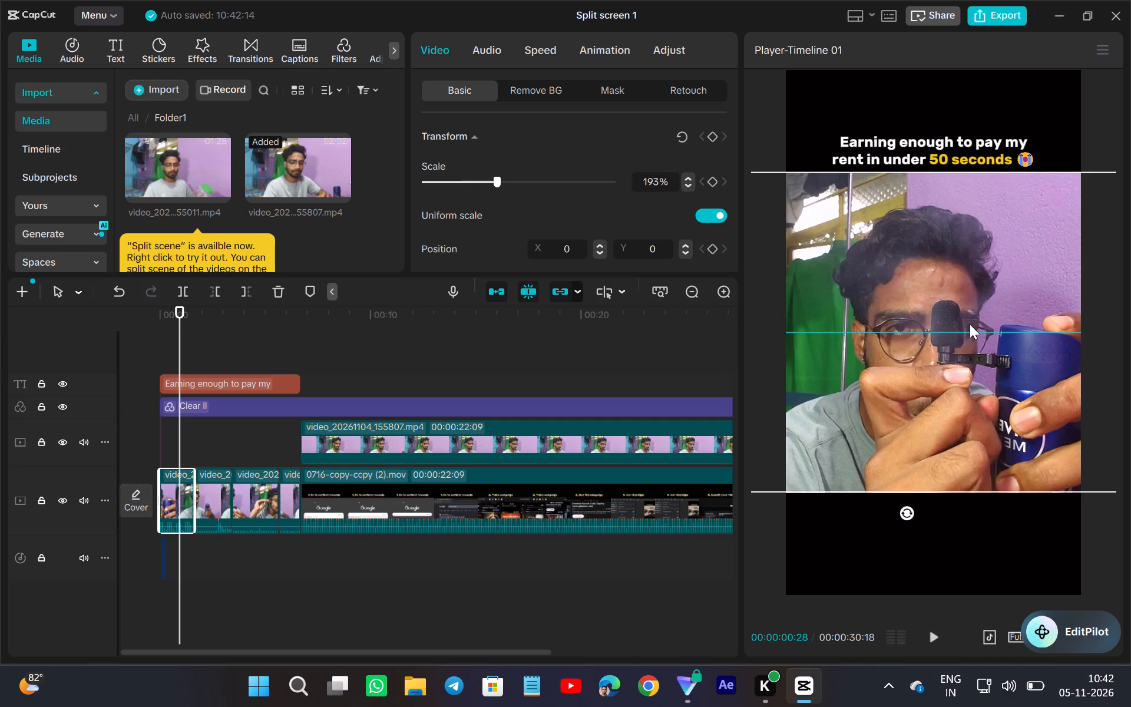
left_click_drag(970, 324, 967, 325)
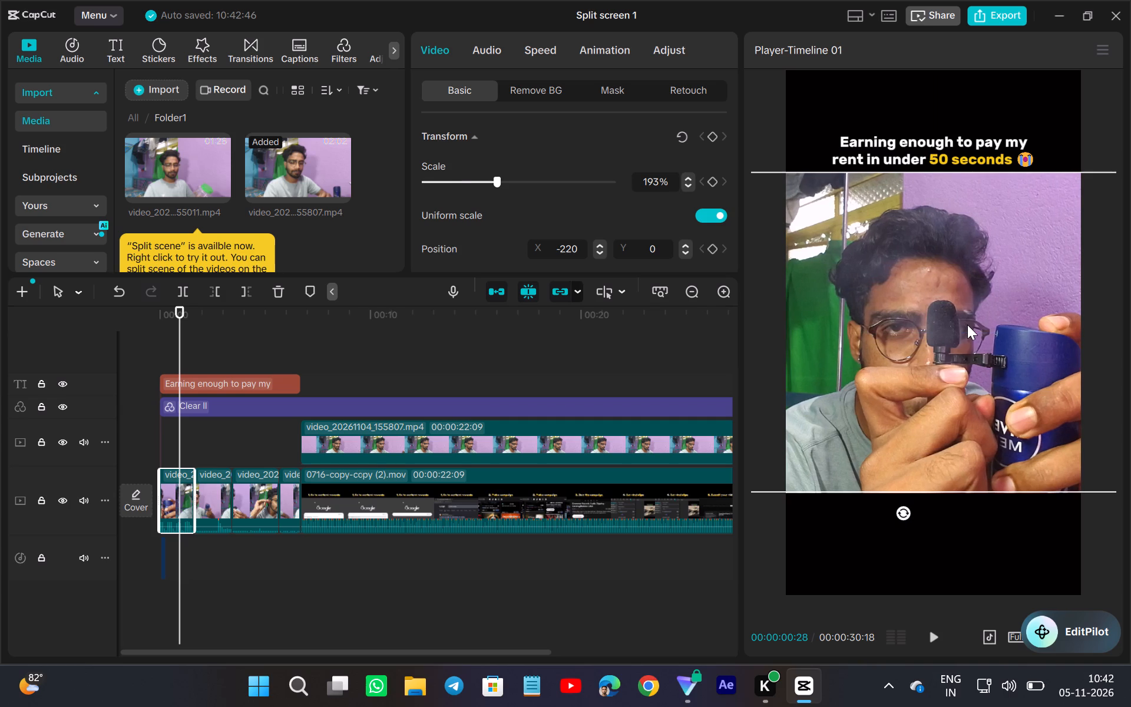
Shift the second intro clip horizontally in the frame to about X 226, keeping Y at 0.
left_click(213, 541)
left_click(215, 512)
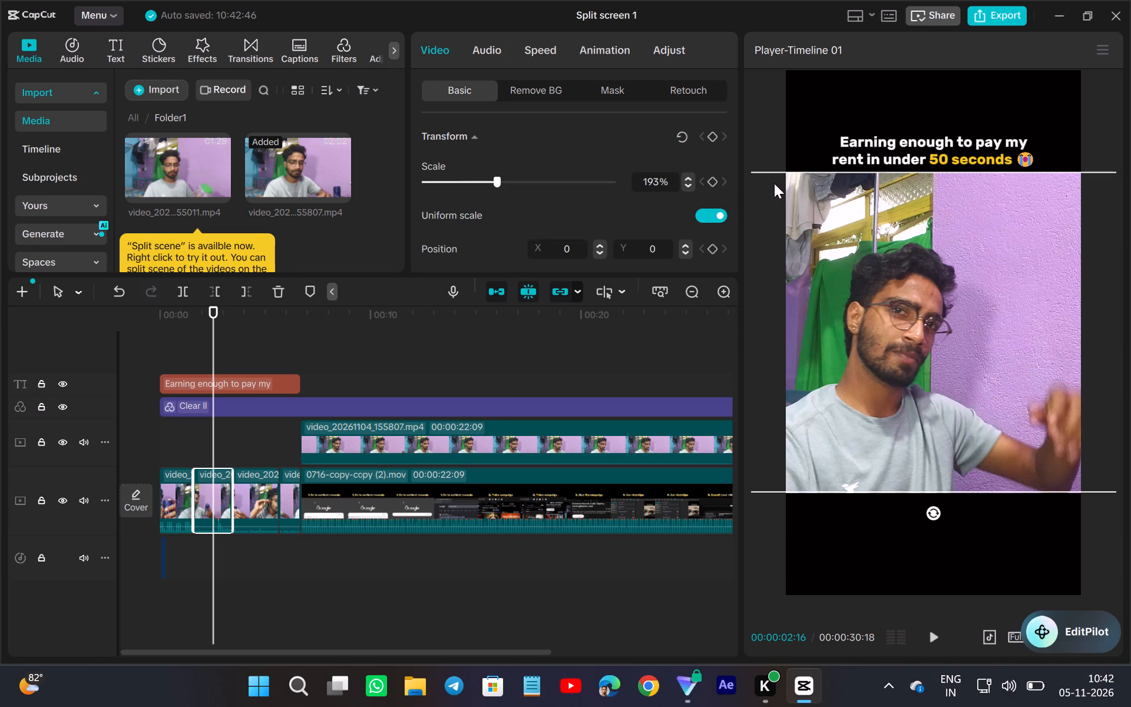
left_click_drag(892, 366, 898, 367)
left_click_drag(898, 367, 923, 371)
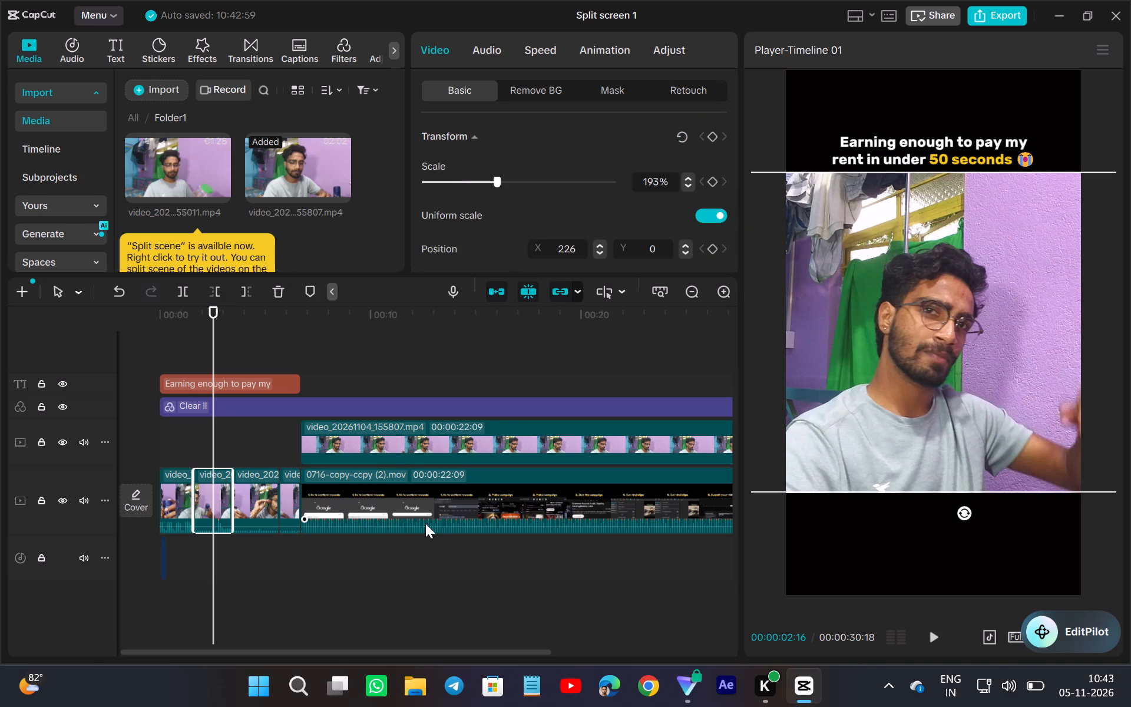
Check the third intro clip's framing and shift the fourth intro clip slightly rightward within the frame.
left_click(261, 547)
left_click(256, 516)
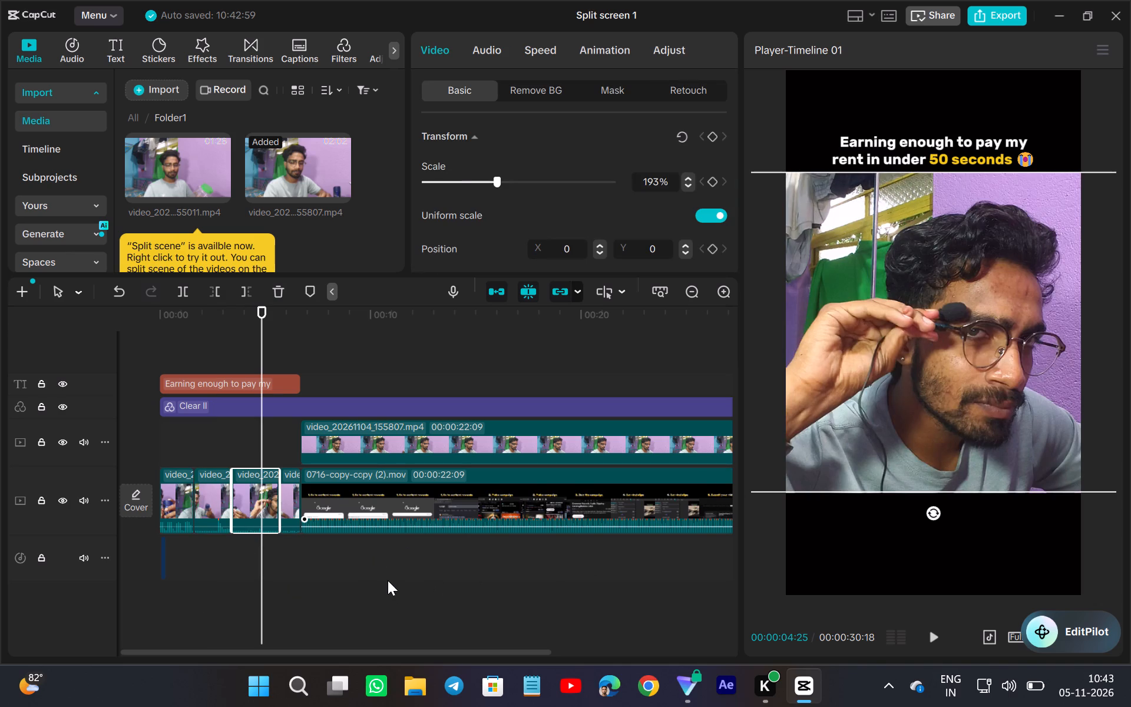
left_click(290, 544)
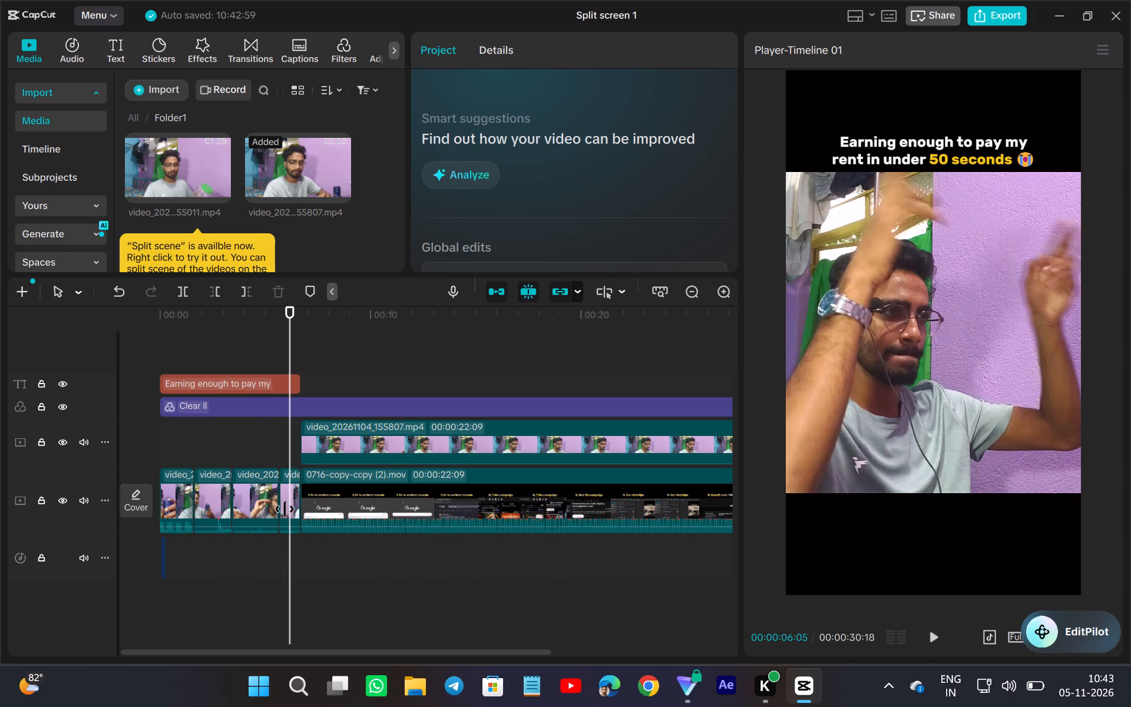
left_click(279, 490)
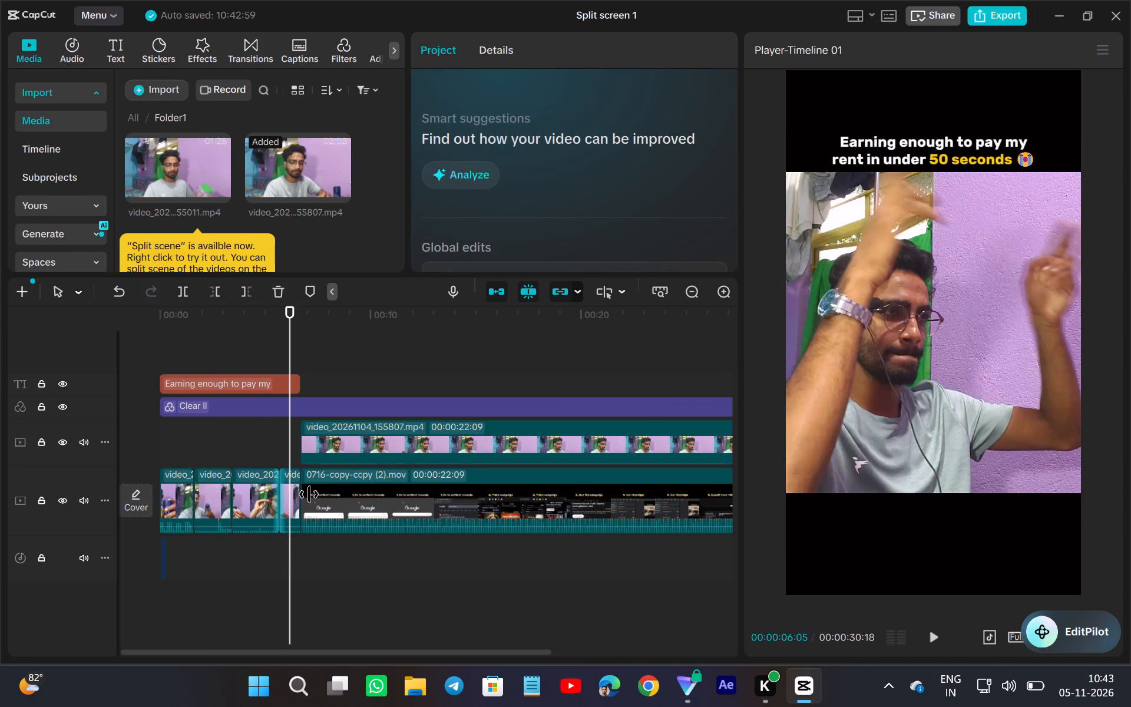
left_click(296, 503)
left_click_drag(839, 339, 854, 339)
left_click_drag(868, 336, 876, 337)
Play the video from the start and review the reframed intro and the split-screen section.
left_click(143, 546)
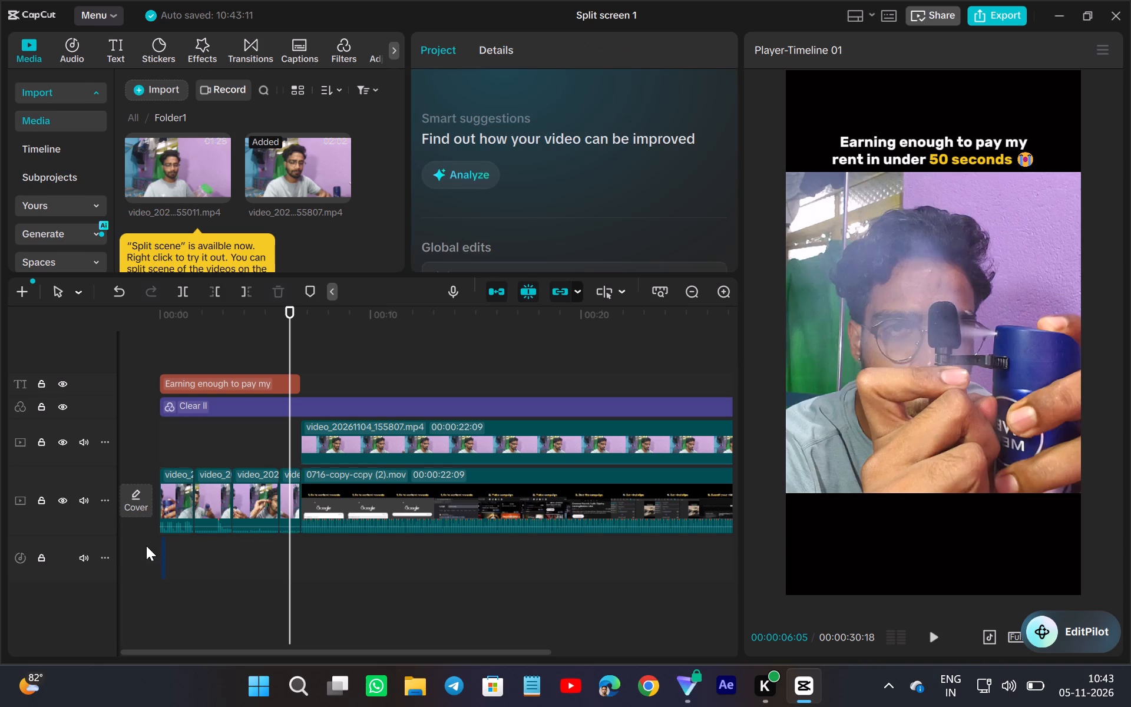
left_click(931, 635)
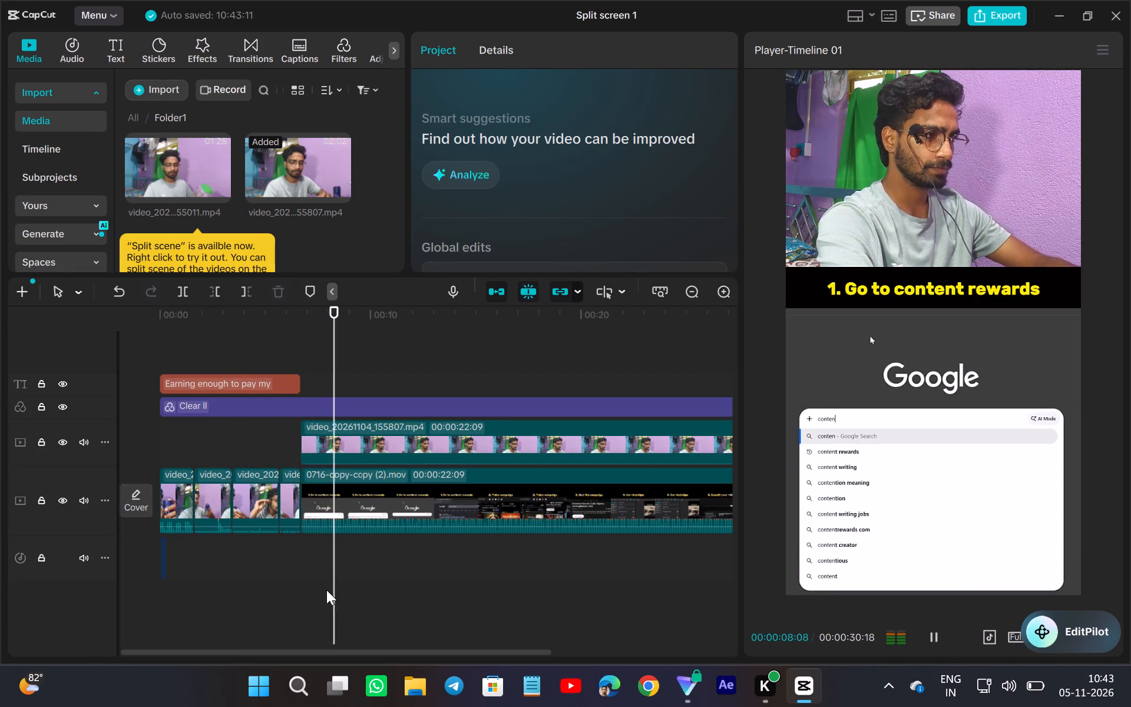
left_click(326, 590)
left_click_drag(326, 590, 408, 640)
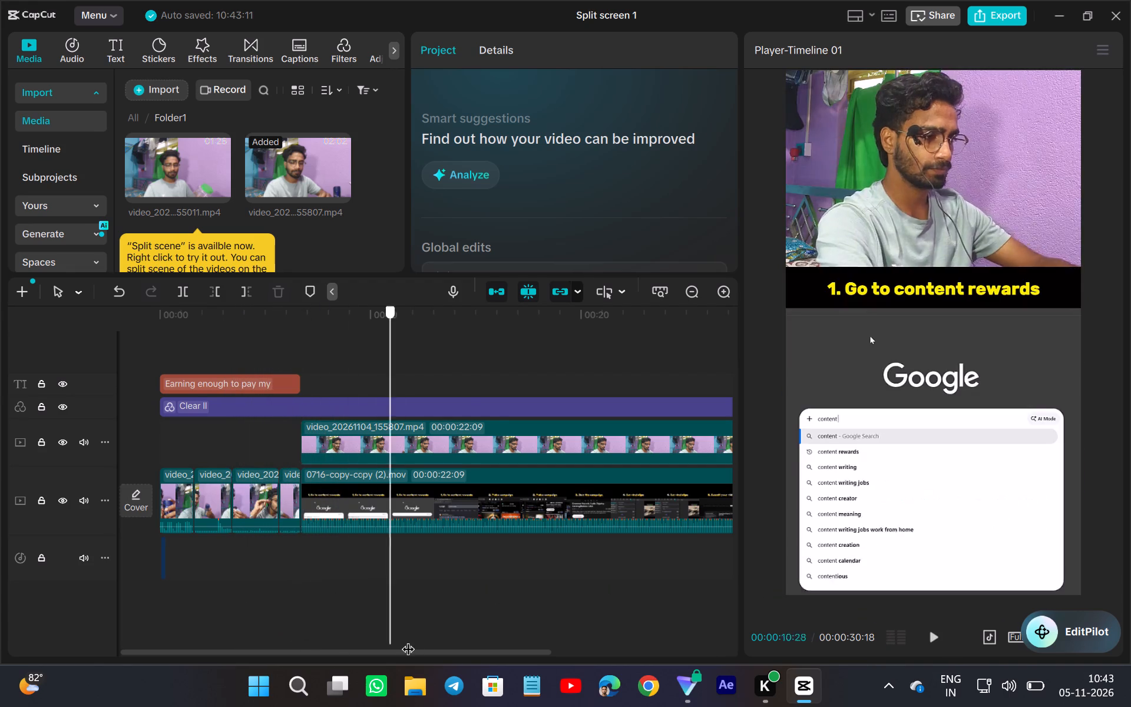
left_click_drag(408, 640, 882, 629)
left_click(454, 586)
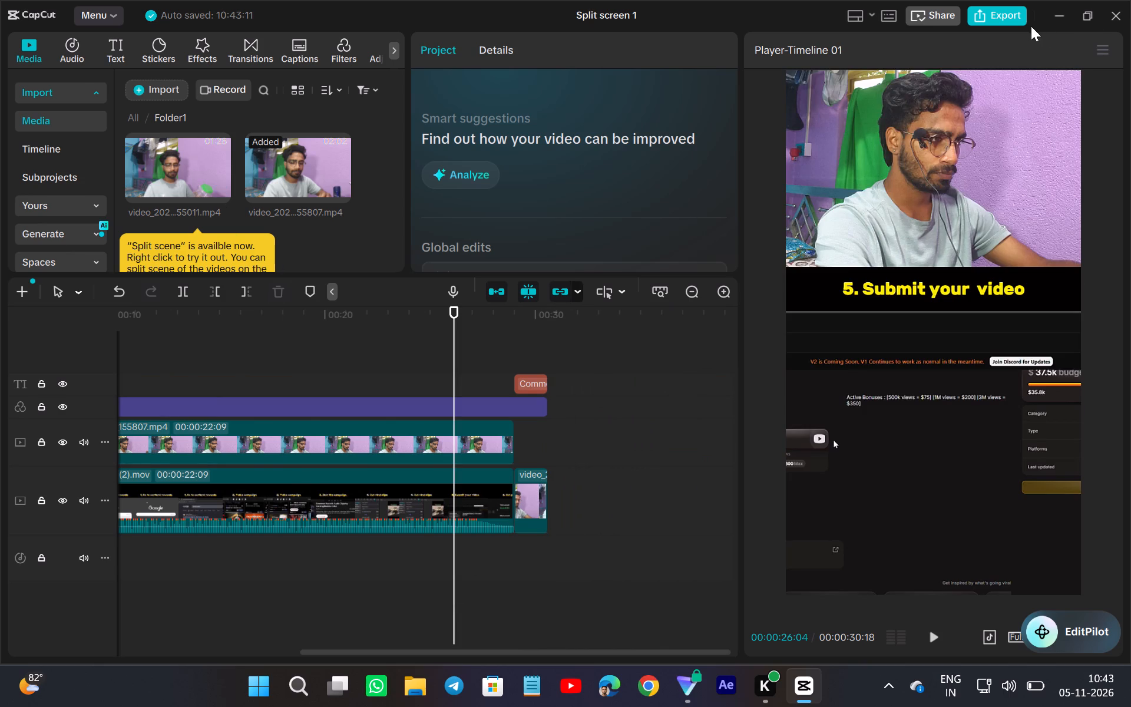
Export the video as Split screen 1(2) at 1080P, recommended bit rate, H.264, mp4 and 30fps.
left_click(1004, 15)
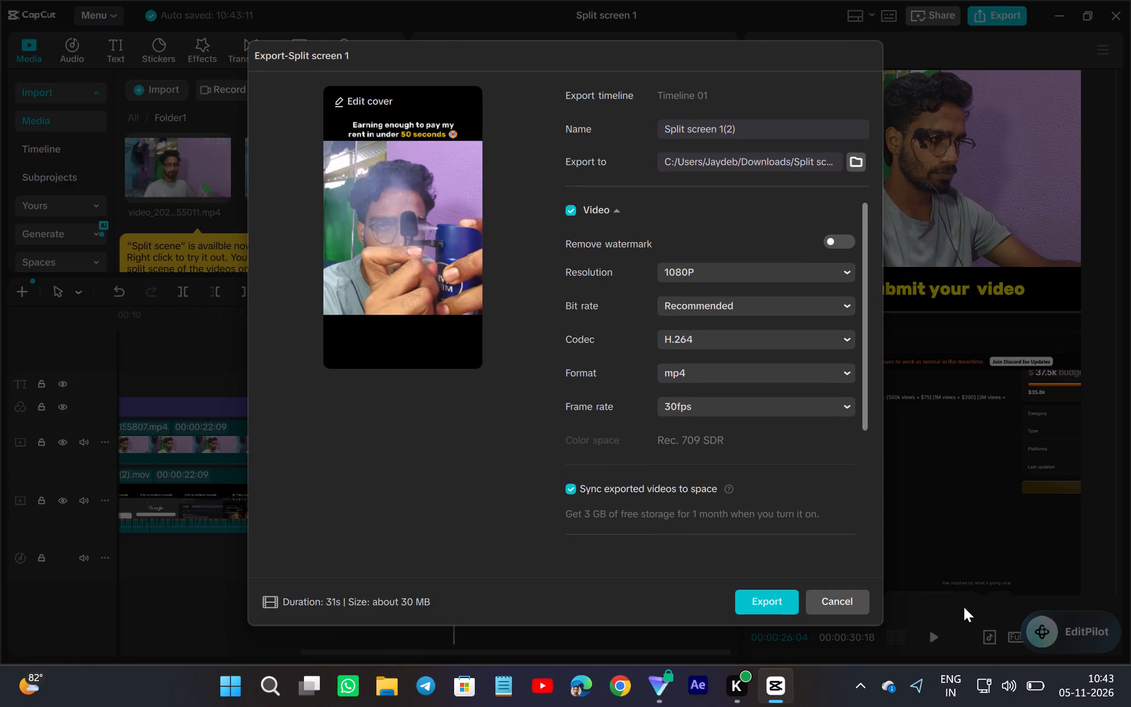
left_click(782, 597)
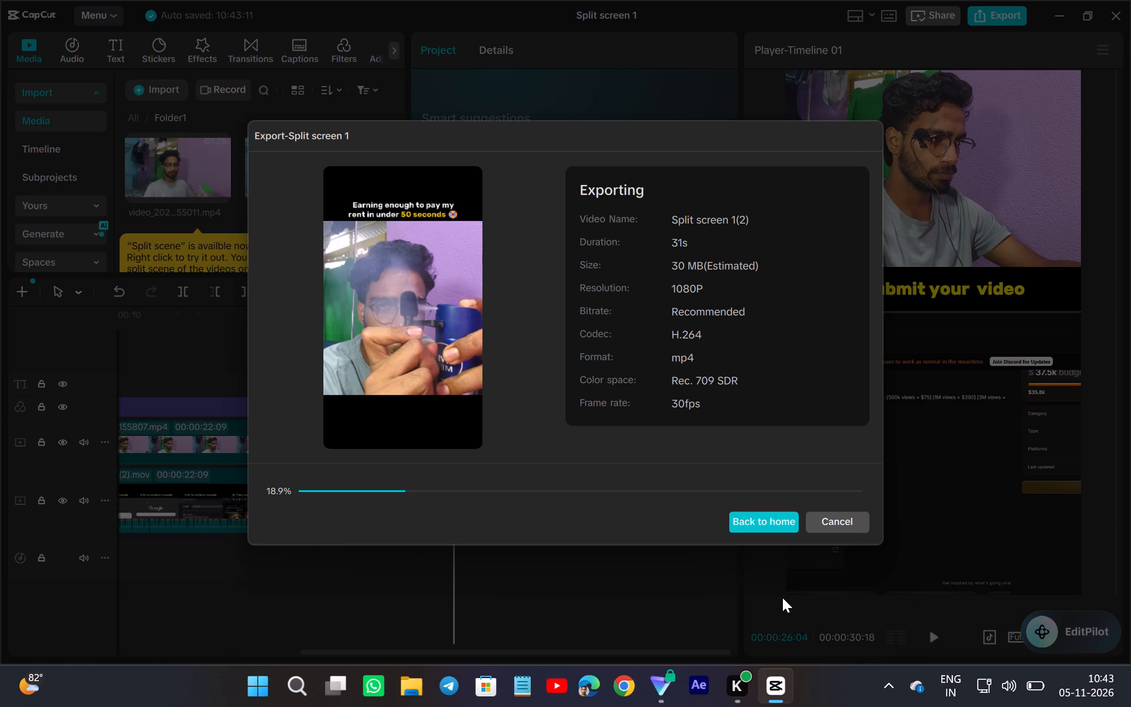